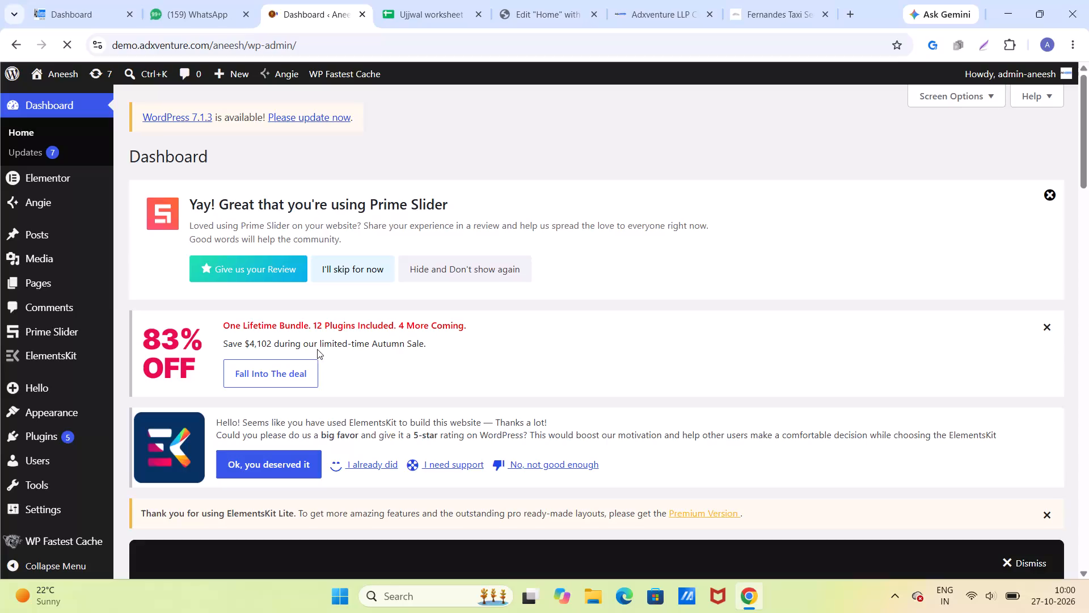
Open the Goa Website page dated 2026/09/08 from the site's pages list for editing with Elementor.
left_click(41, 282)
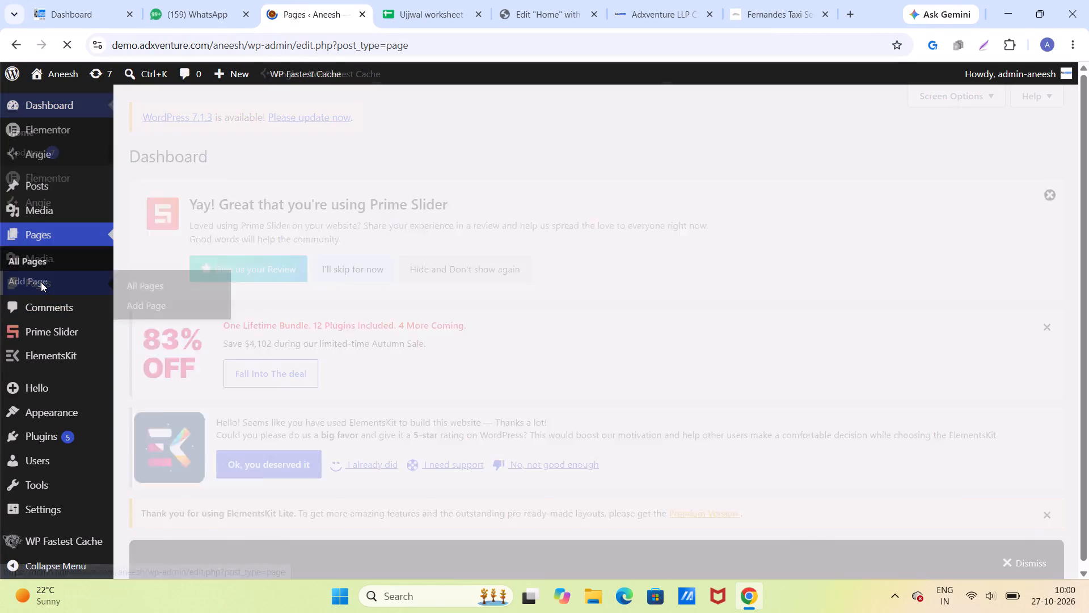
scroll(280, 363, "down", 5)
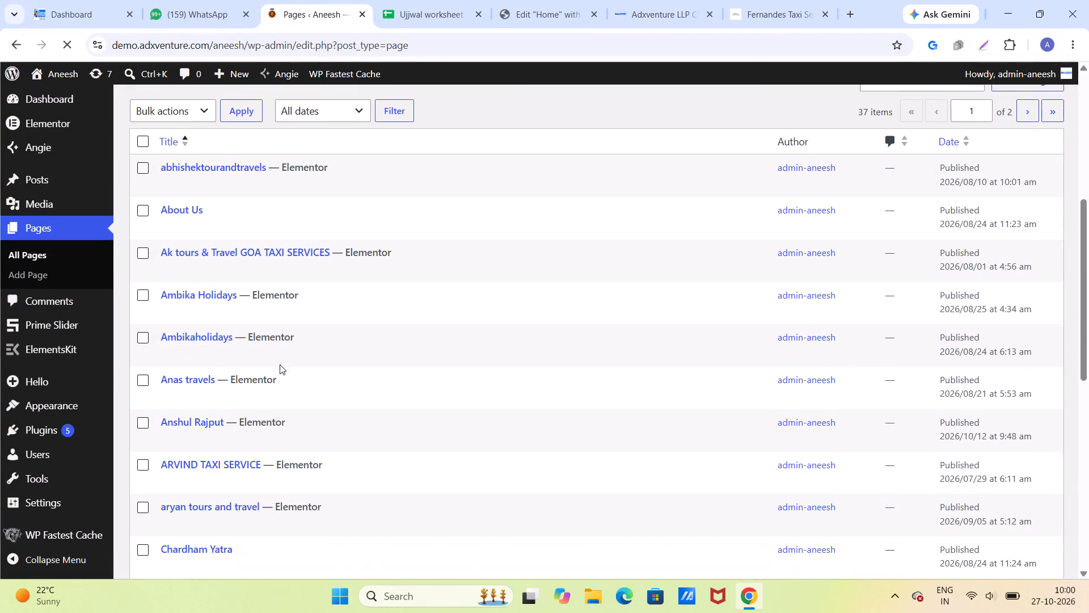
scroll(280, 364, "down", 5)
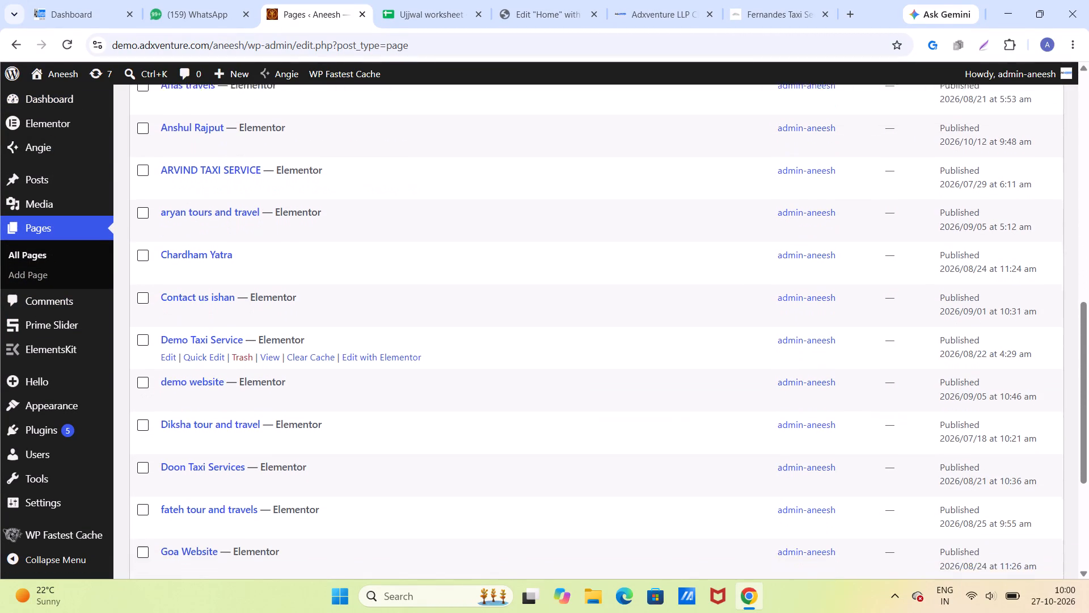
scroll(279, 367, "down", 1)
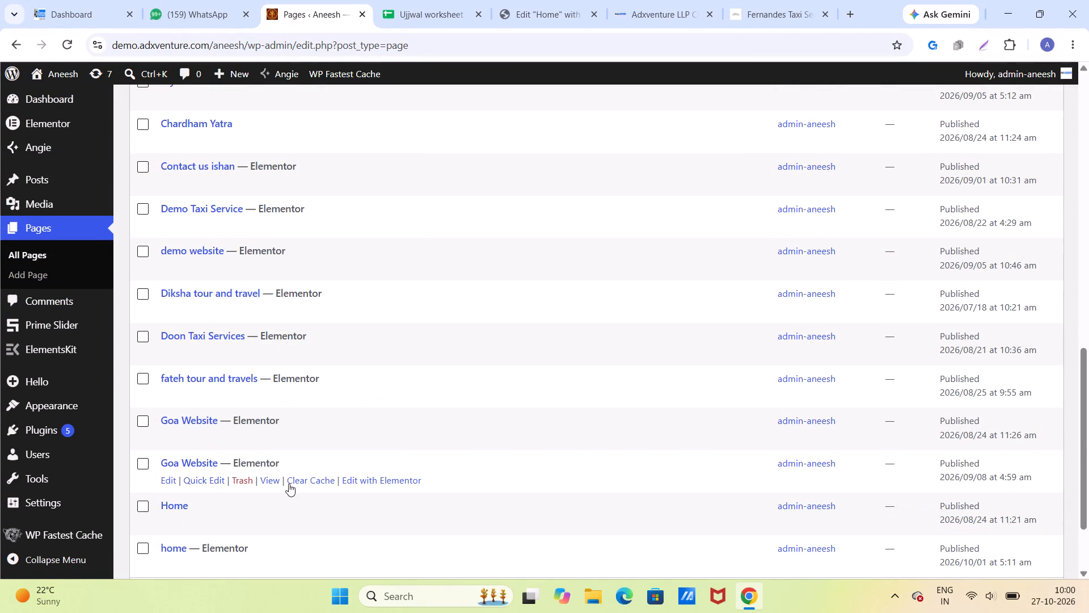
left_click(355, 482)
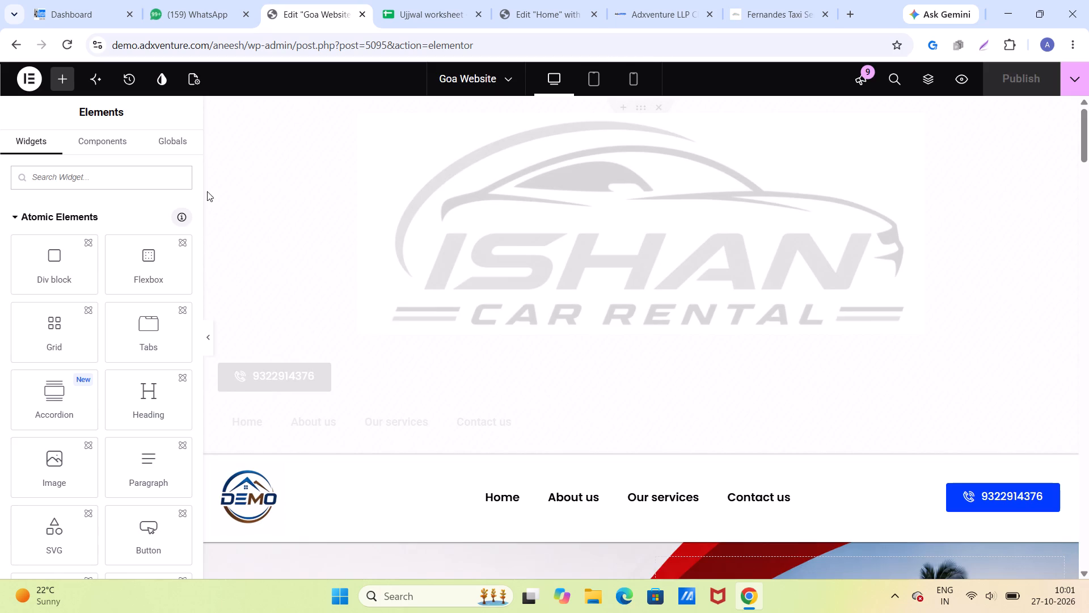
Exit the Elementor editor to WordPress and return to the list of all pages.
left_click(28, 74)
left_click(83, 290)
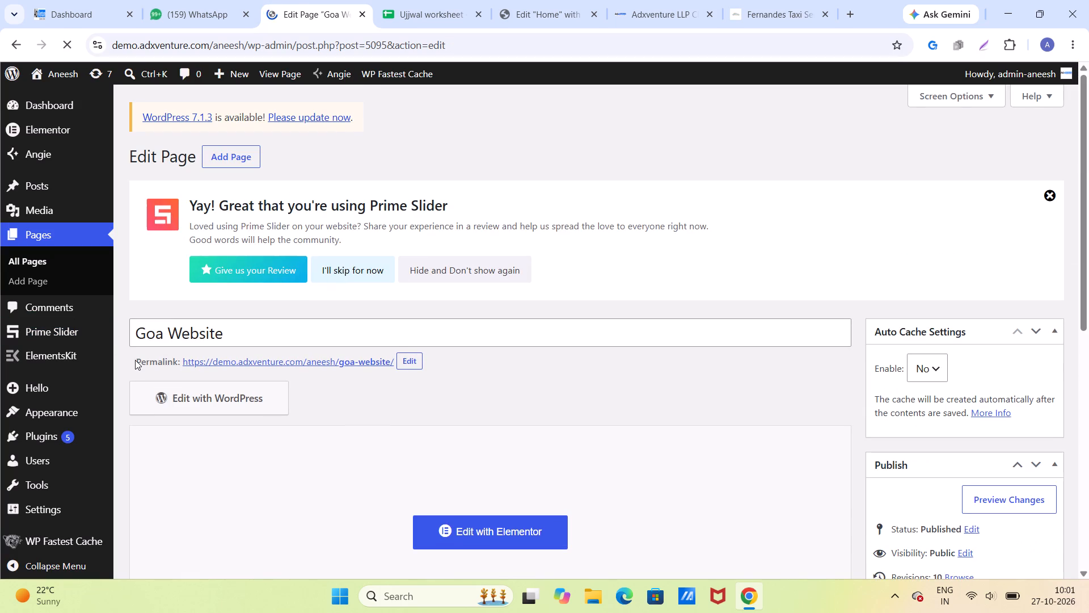
left_click(67, 259)
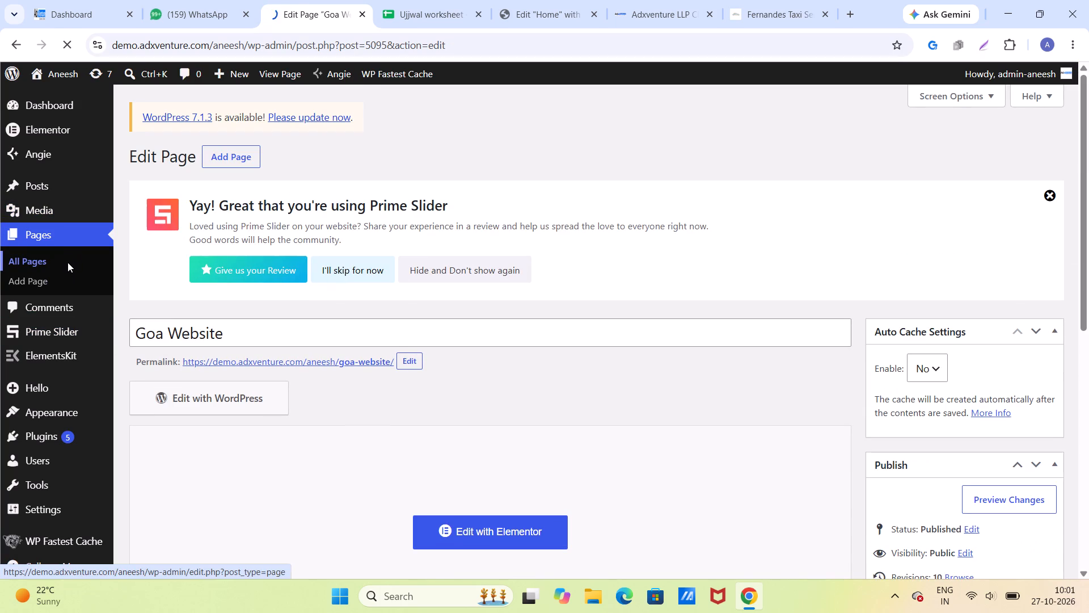
Look through the pages list from Ambikaholidays down to the Goa Website entries for another page.
scroll(244, 401, "down", 4)
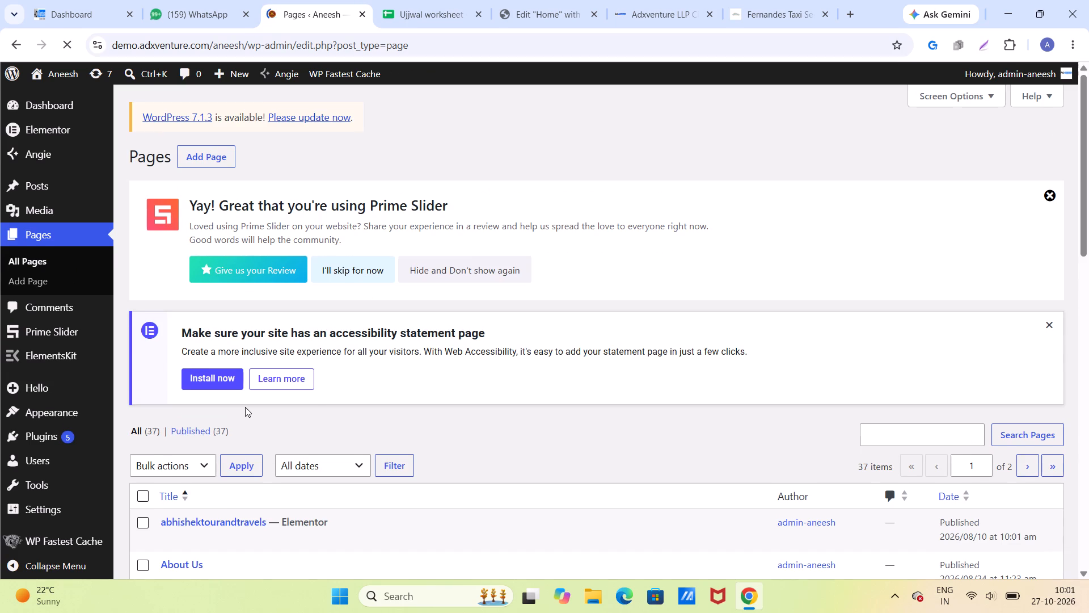
scroll(245, 407, "down", 8)
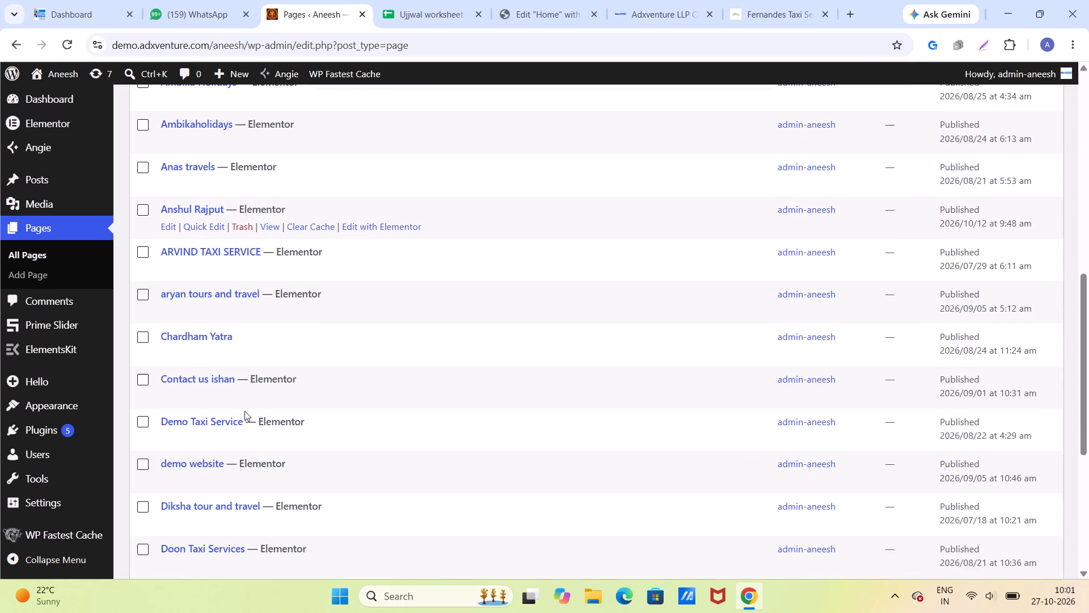
scroll(244, 411, "up", 3)
scroll(244, 411, "down", 5)
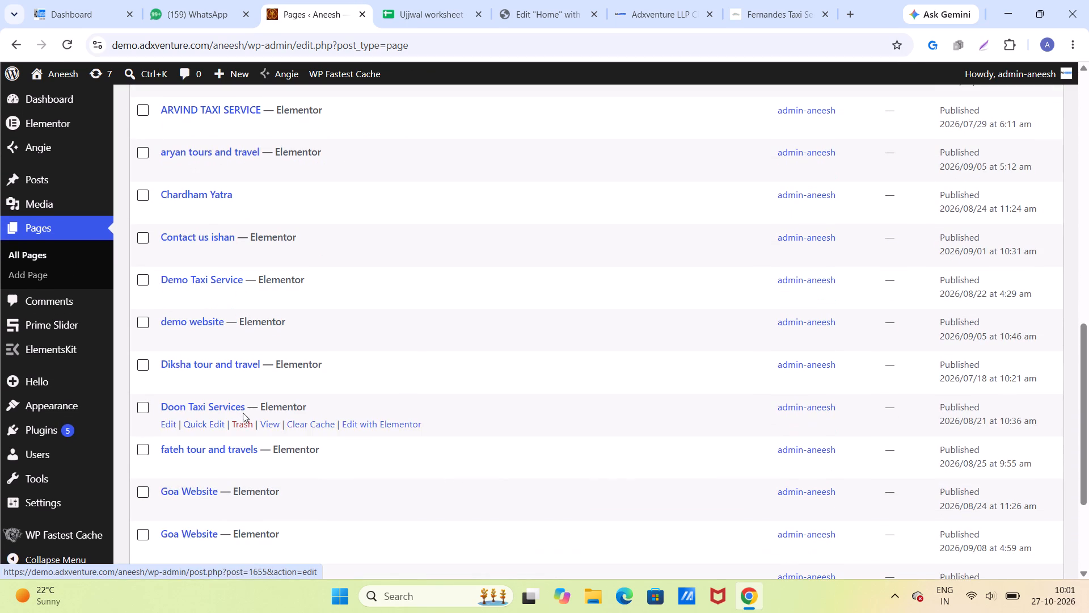
Open another Goa Website page from the site's pages list for editing with Elementor.
scroll(243, 413, "down", 1)
left_click(353, 442)
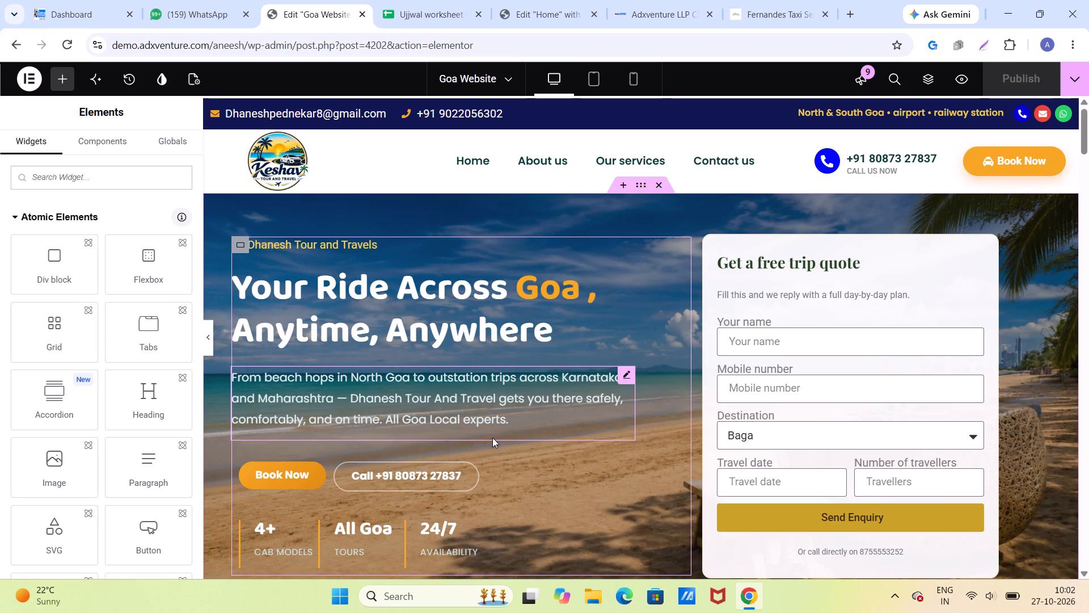
Examine the top of the Goa Website page in desktop view, and check its header and hero section in mobile view.
scroll(491, 440, "down", 2)
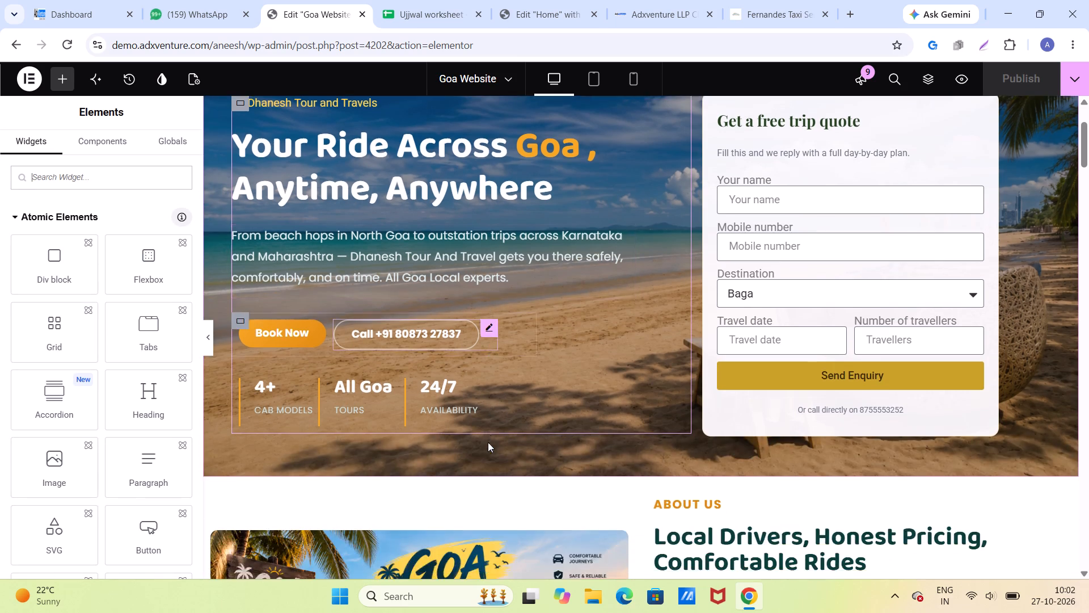
scroll(493, 429, "up", 5)
left_click(629, 75)
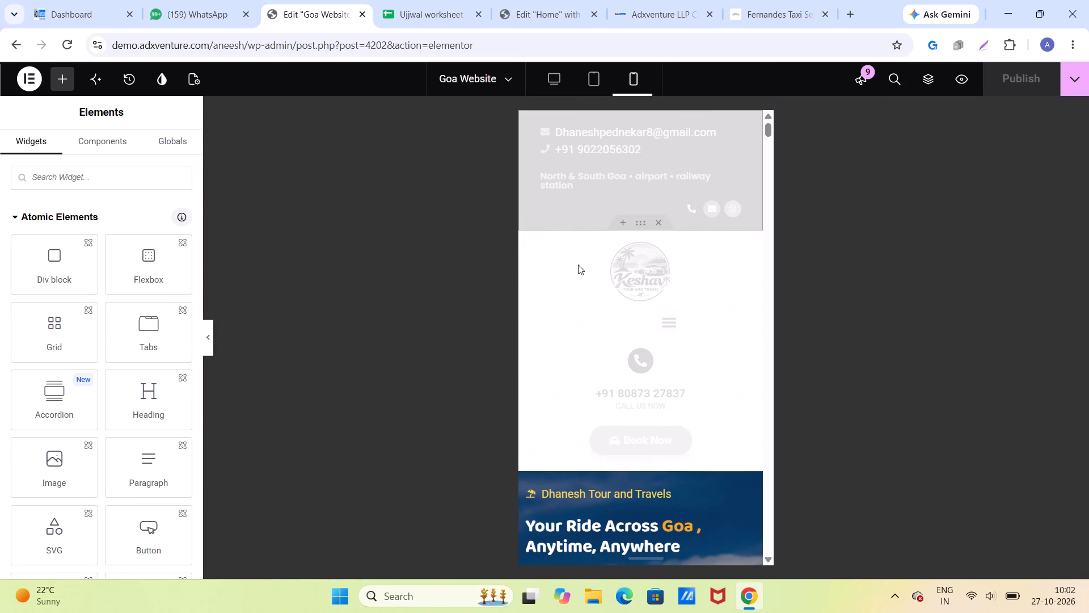
scroll(578, 271, "down", 1)
left_click(616, 392)
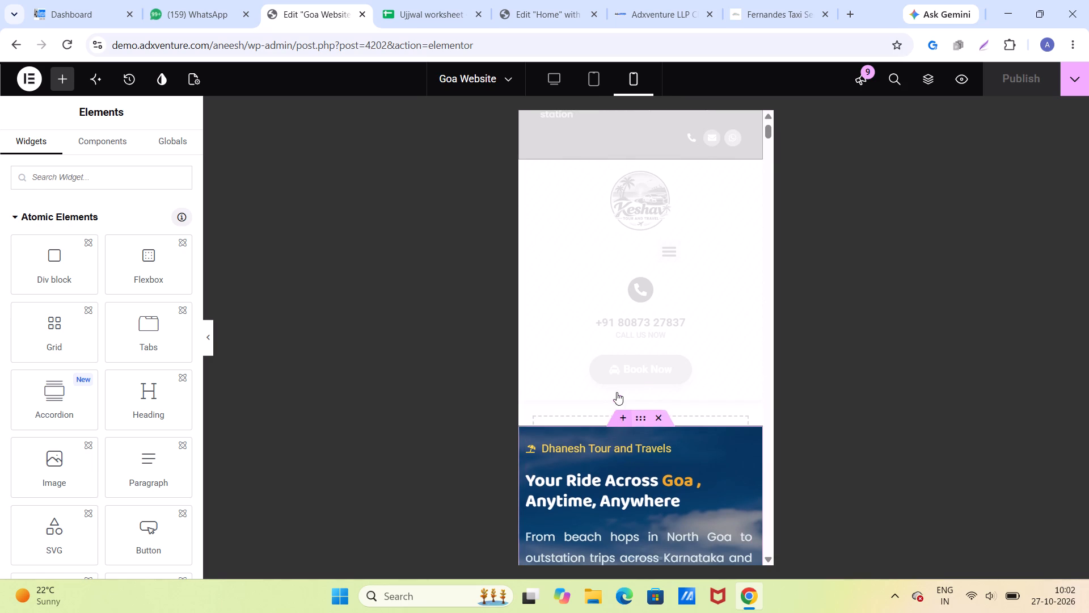
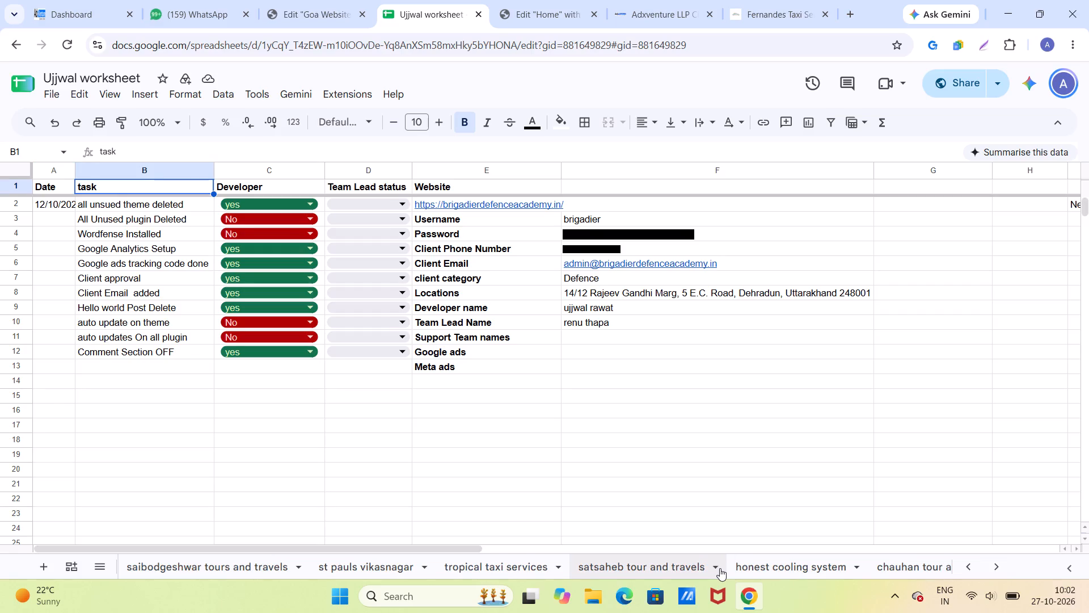
In the Ujjwal worksheet spreadsheet, look through the client sheet names from saibodgeshwar tours and travels to Shakumbharii Tour & Travels.
scroll(732, 567, "left", 4)
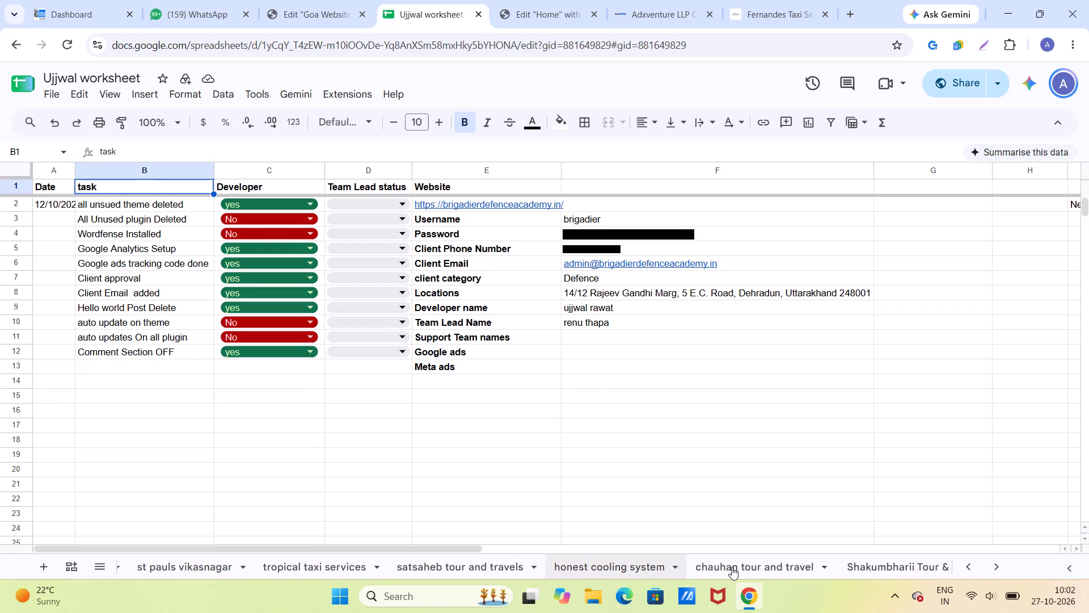
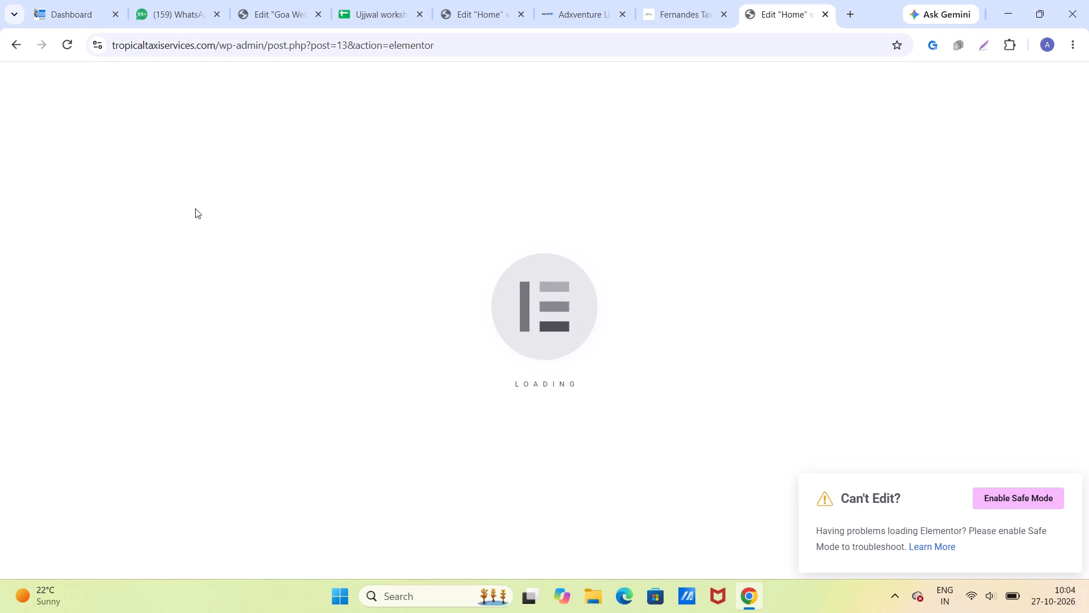
Reload the Tropical Taxi home page editor and, in mobile portrait view, copy the header container holding the logo, Book Now button and menu icon.
left_click(73, 41)
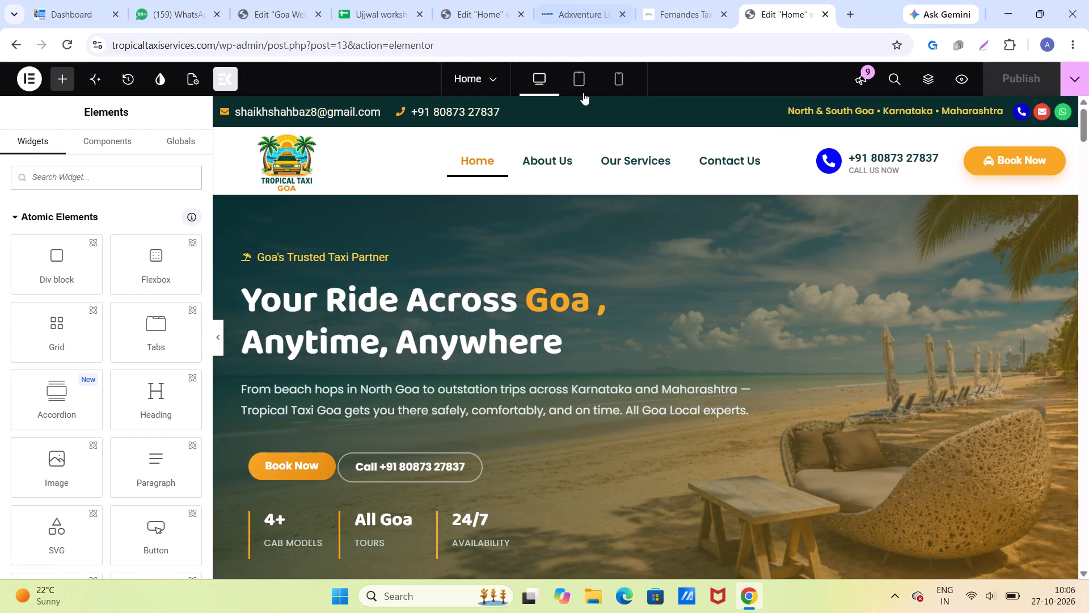
left_click(505, 162)
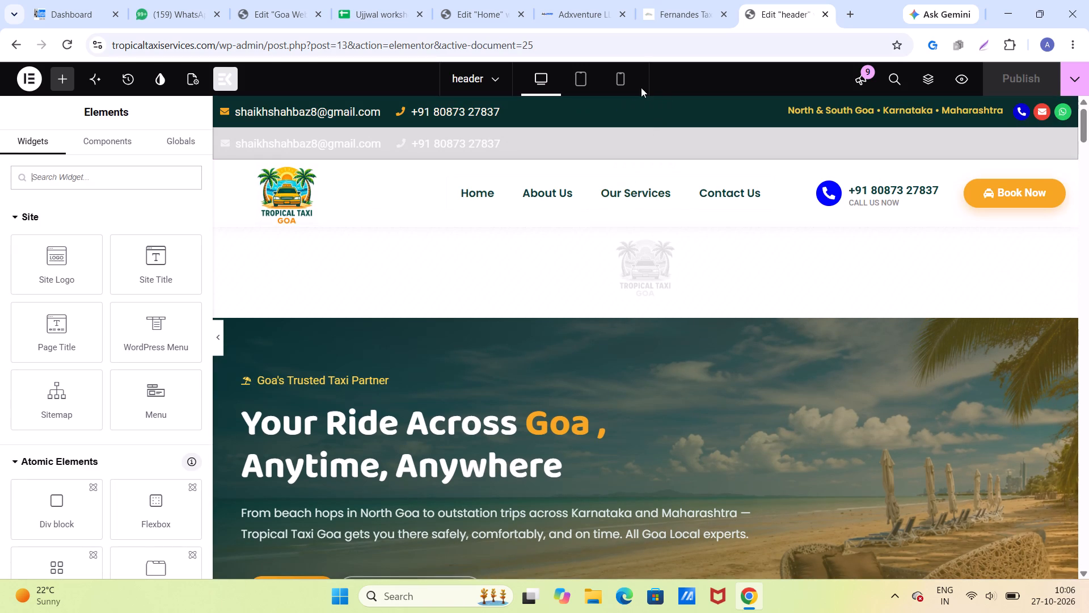
left_click(624, 74)
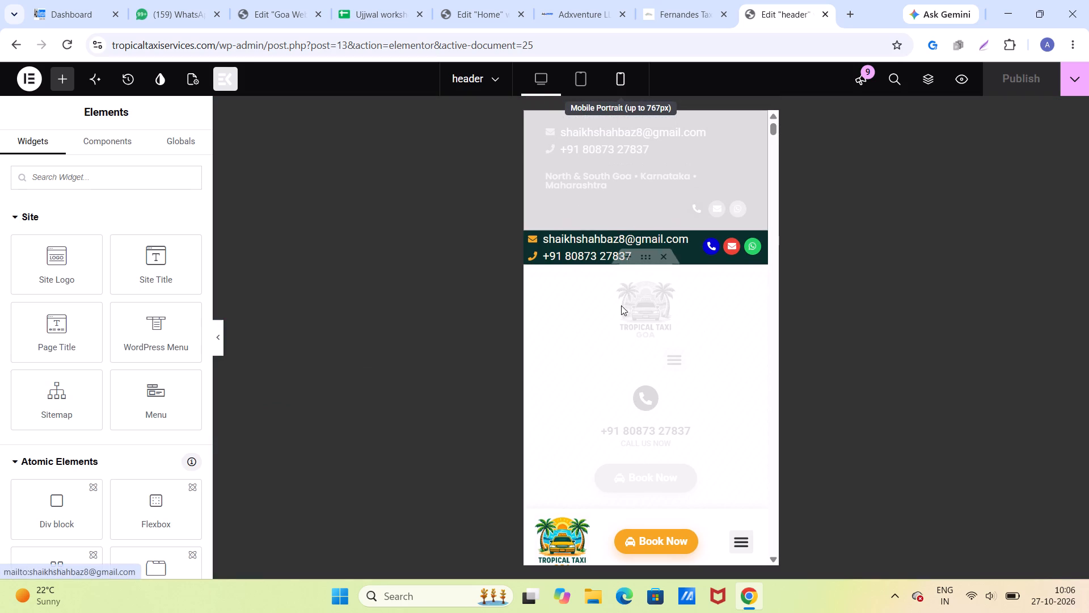
scroll(615, 324, "down", 2)
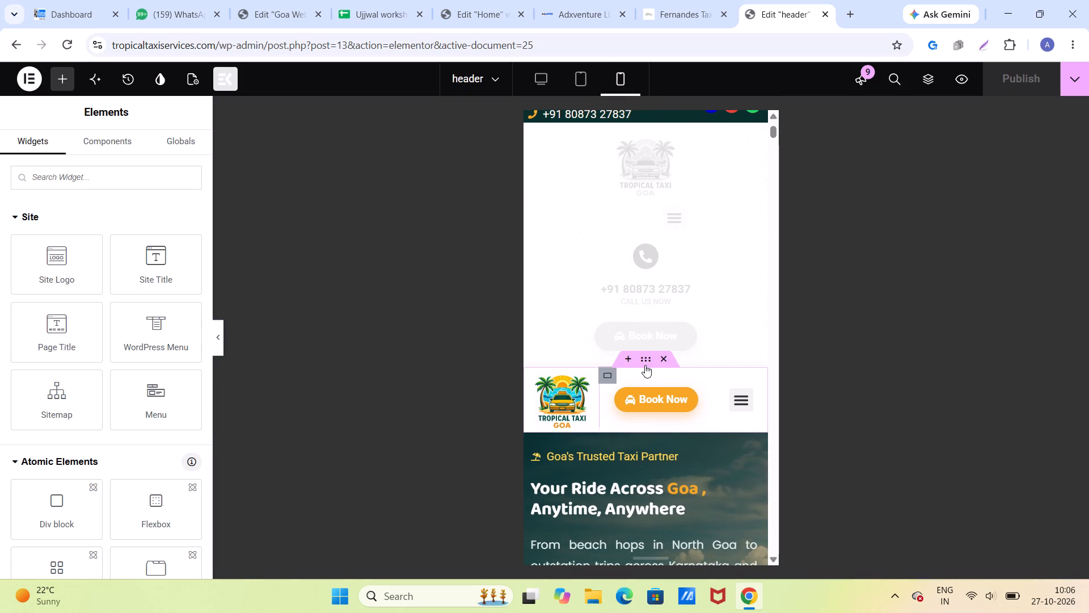
left_click(643, 360)
right_click(643, 360)
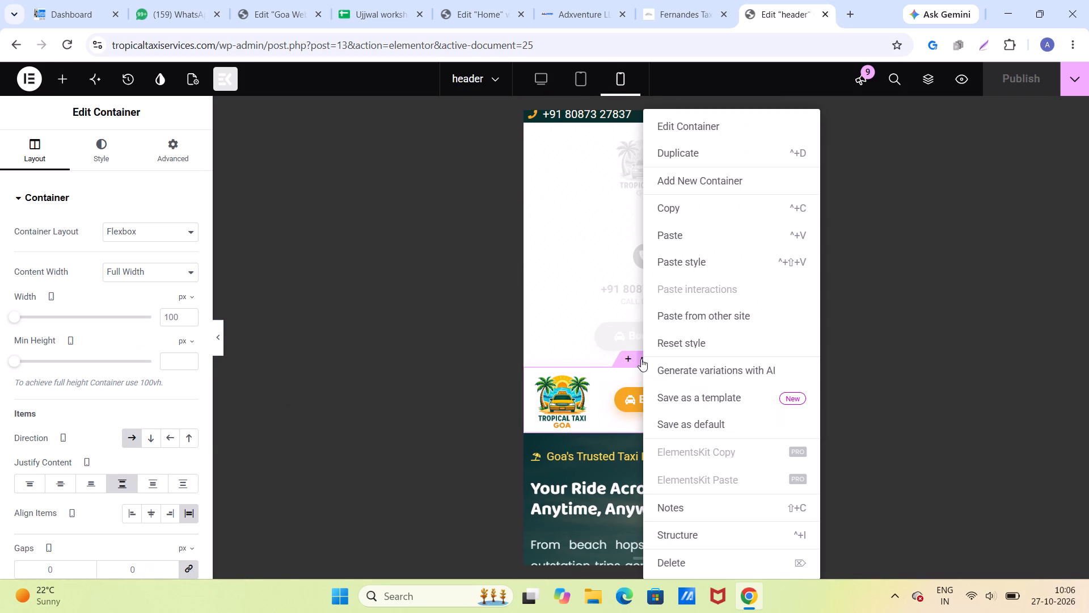
left_click(674, 199)
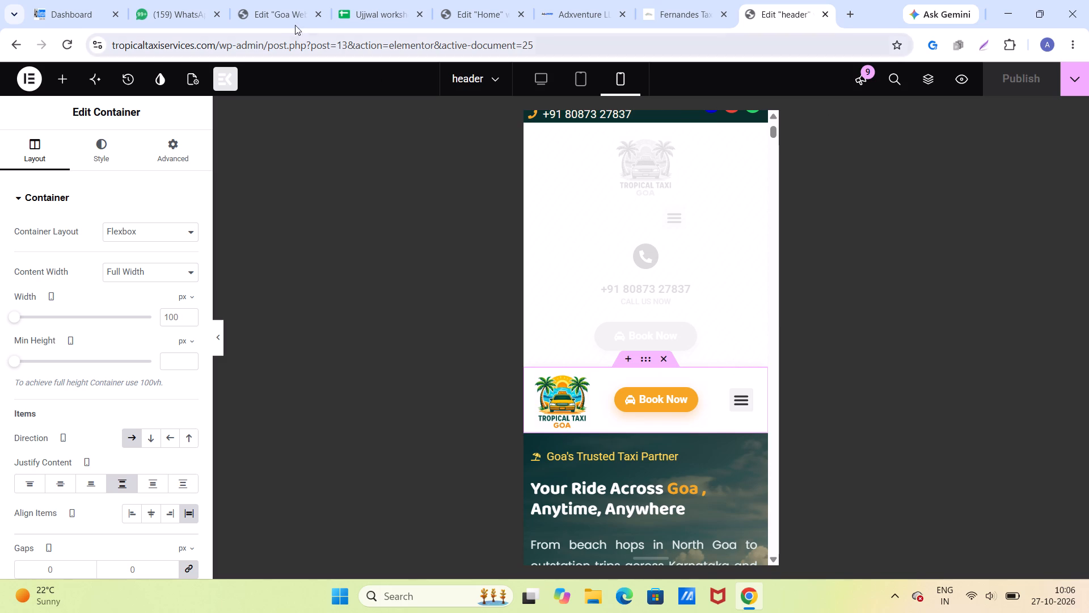
In the Goa Website page, paste the container copied from the other site directly above the Dhanesh Tour and Travels hero section.
left_click(281, 18)
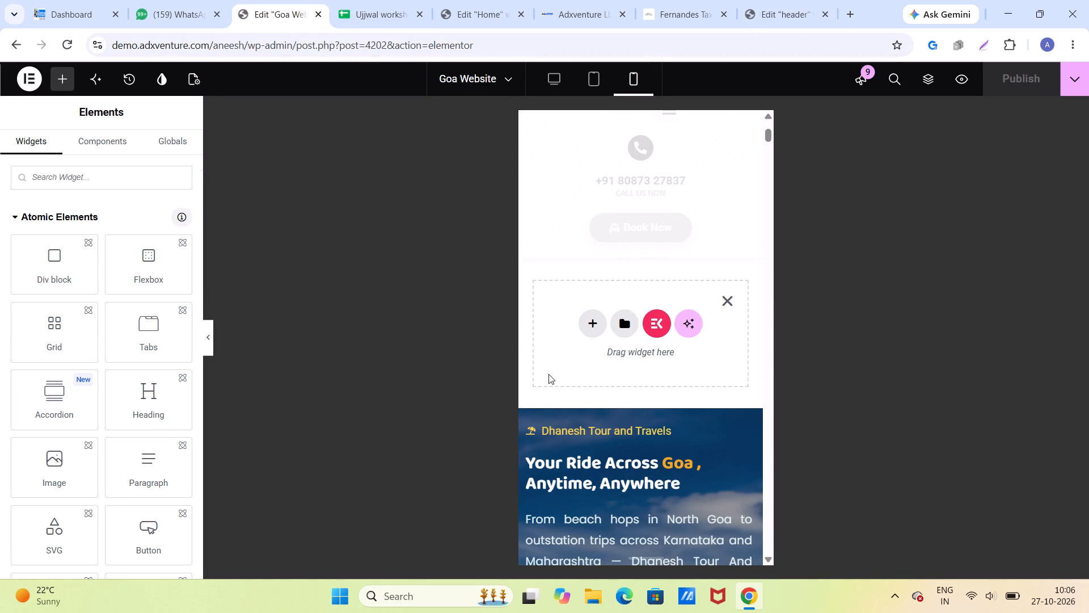
right_click(548, 342)
left_click(606, 384)
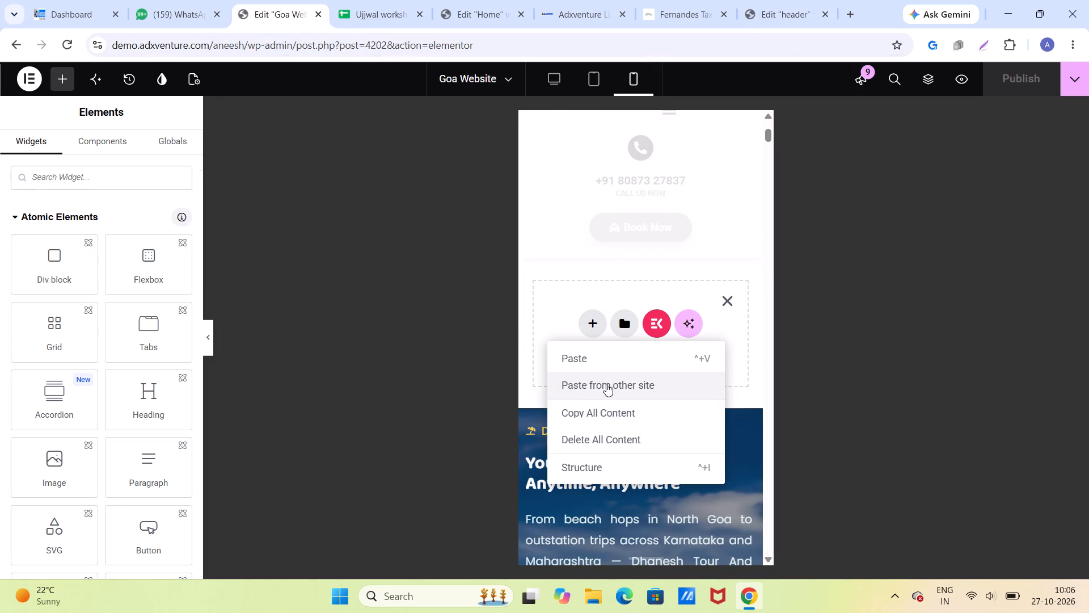
key("ctrl+v")
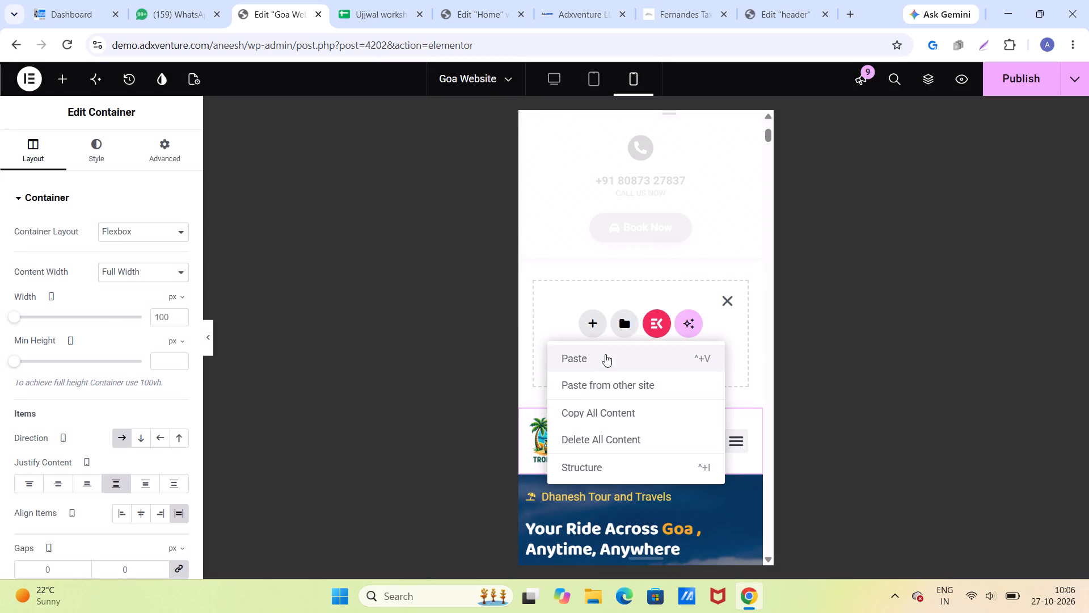
left_click(554, 296)
Open the media library to choose an image for the Tropical Taxi Goa logo in the pasted mobile header.
left_click(577, 451)
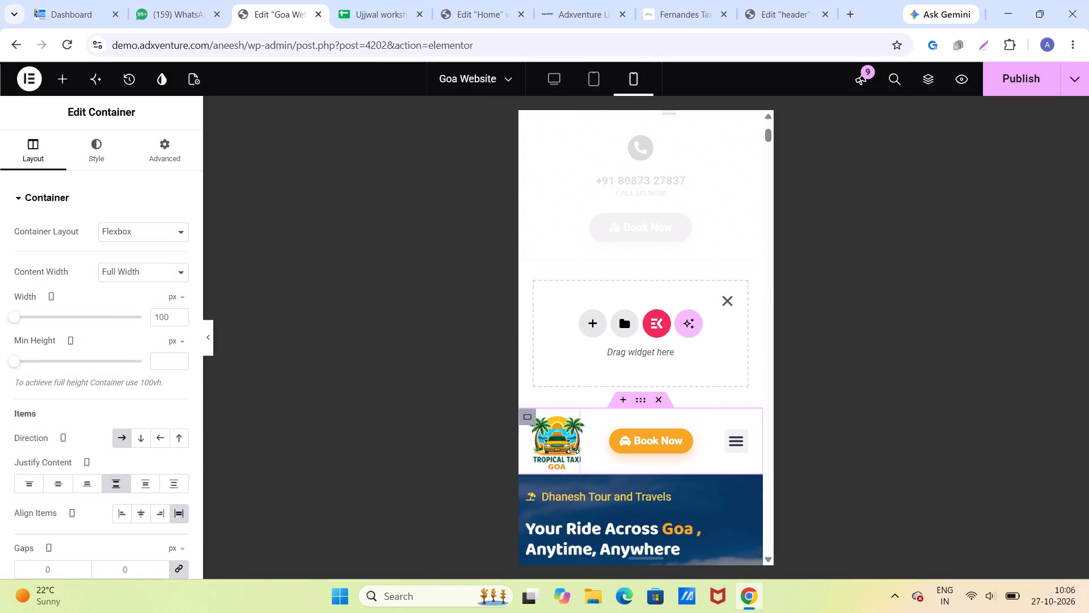
left_click(563, 449)
left_click(126, 267)
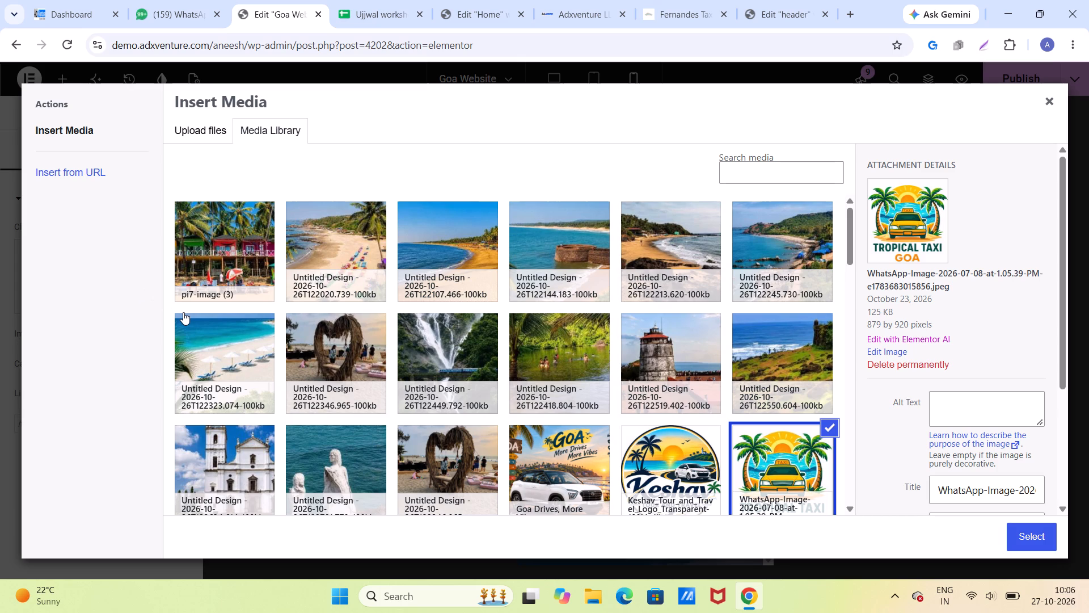
Look through the media library for a logo image for the pasted mobile header, and leave it without selecting one.
scroll(368, 356, "down", 1)
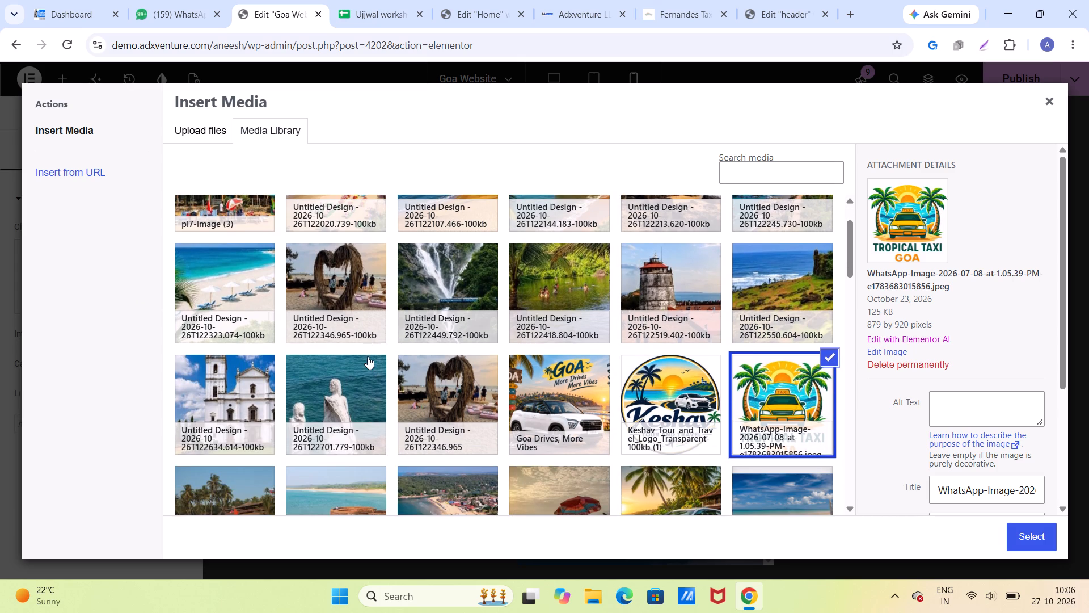
scroll(368, 357, "down", 3)
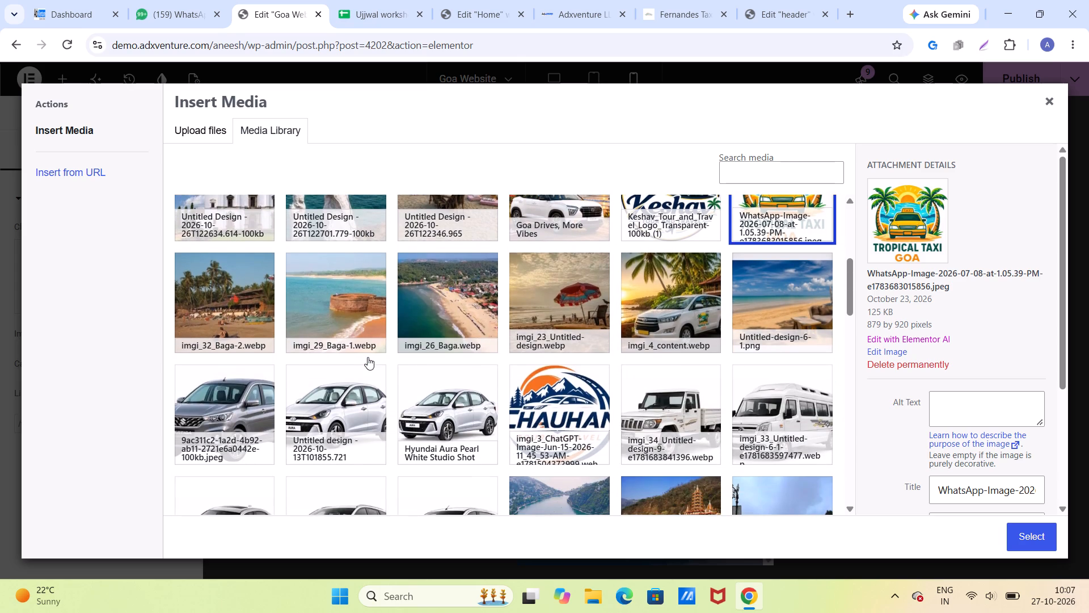
scroll(368, 357, "up", 4)
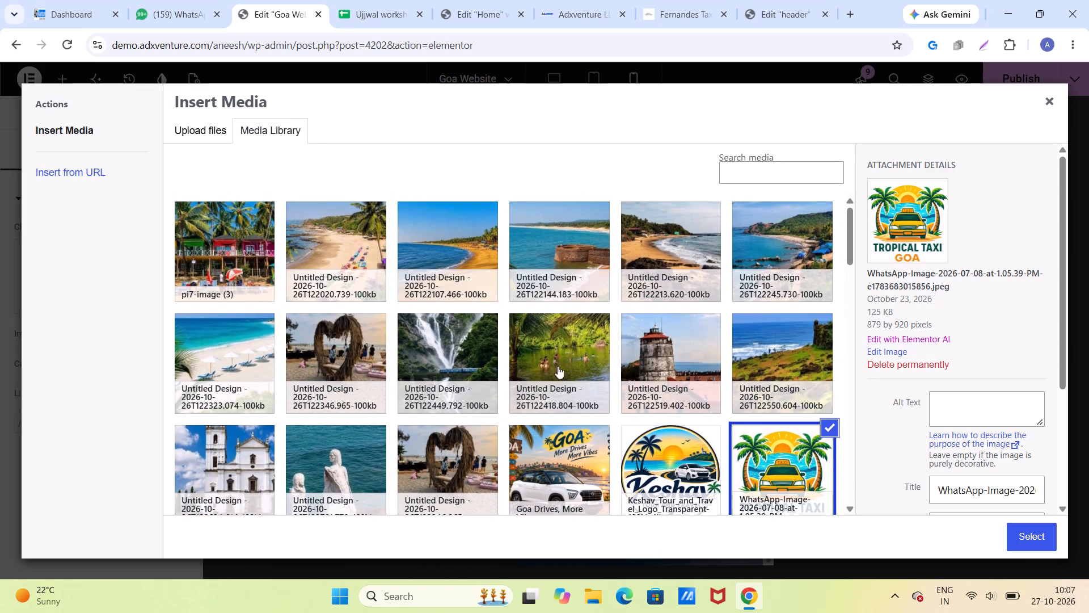
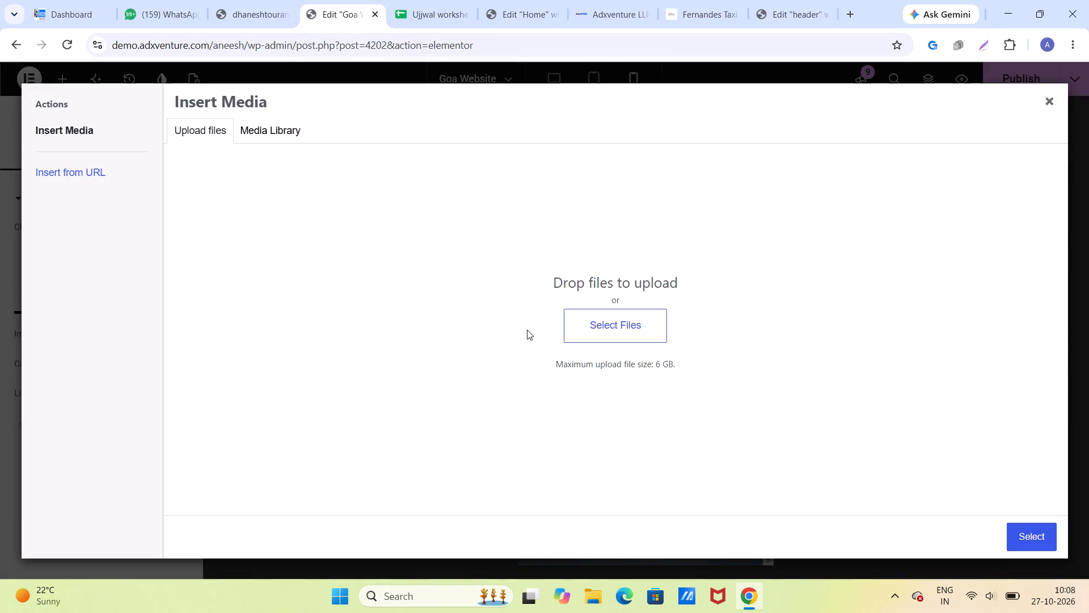
Look through the existing images in the media library for a logo to replace the Tropical Taxi Goa logo in the mobile header.
left_click(276, 132)
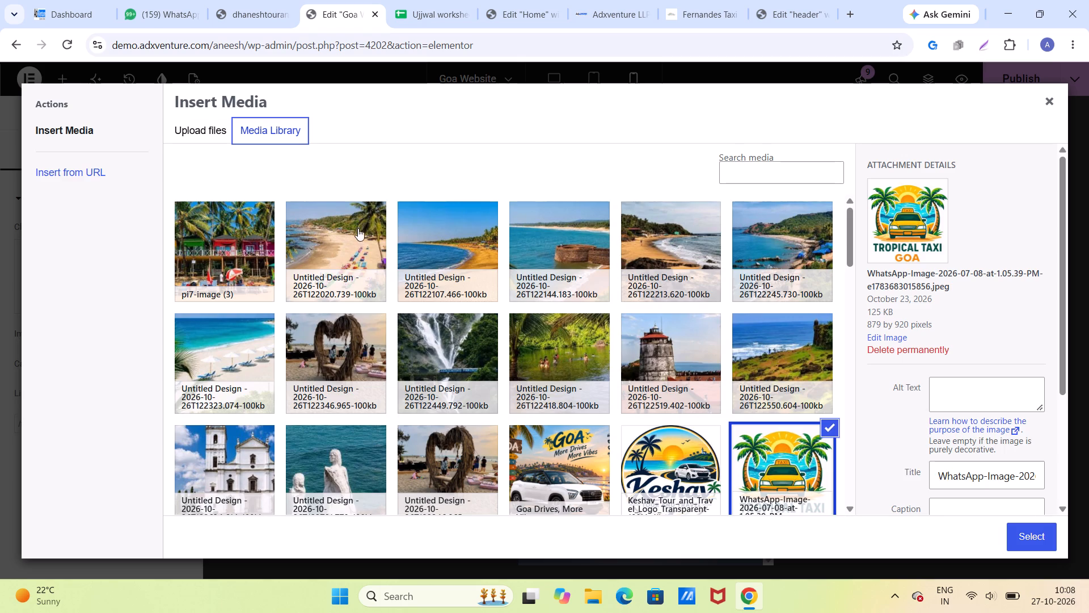
scroll(435, 295, "down", 20)
scroll(435, 295, "down", 2)
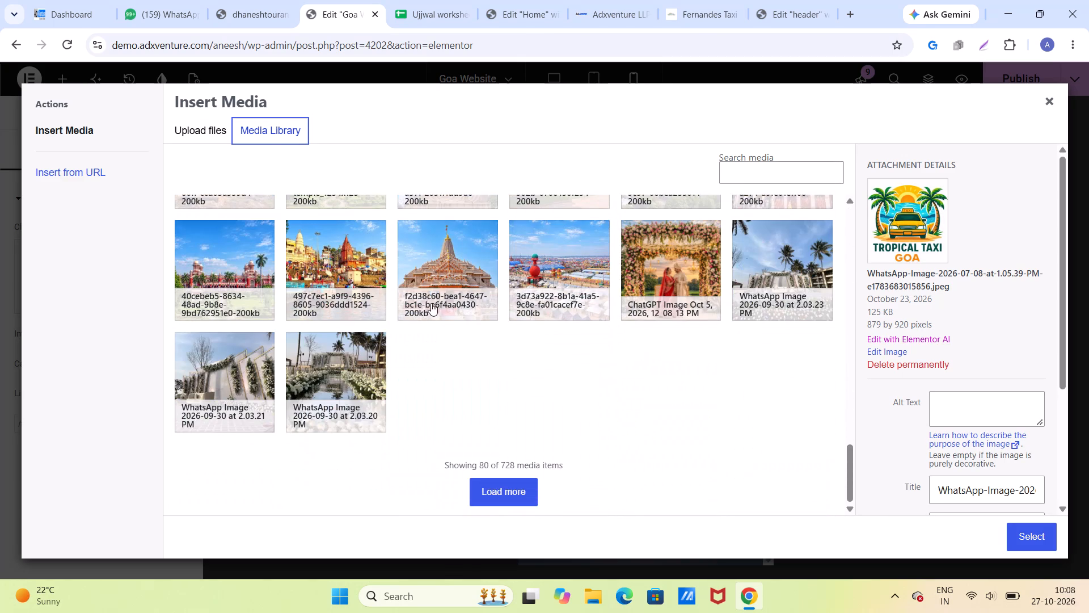
Replace the Tropical Taxi Goa logo in the pasted mobile header with the round DEMO logo from the media library.
left_click(478, 486)
scroll(459, 410, "down", 4)
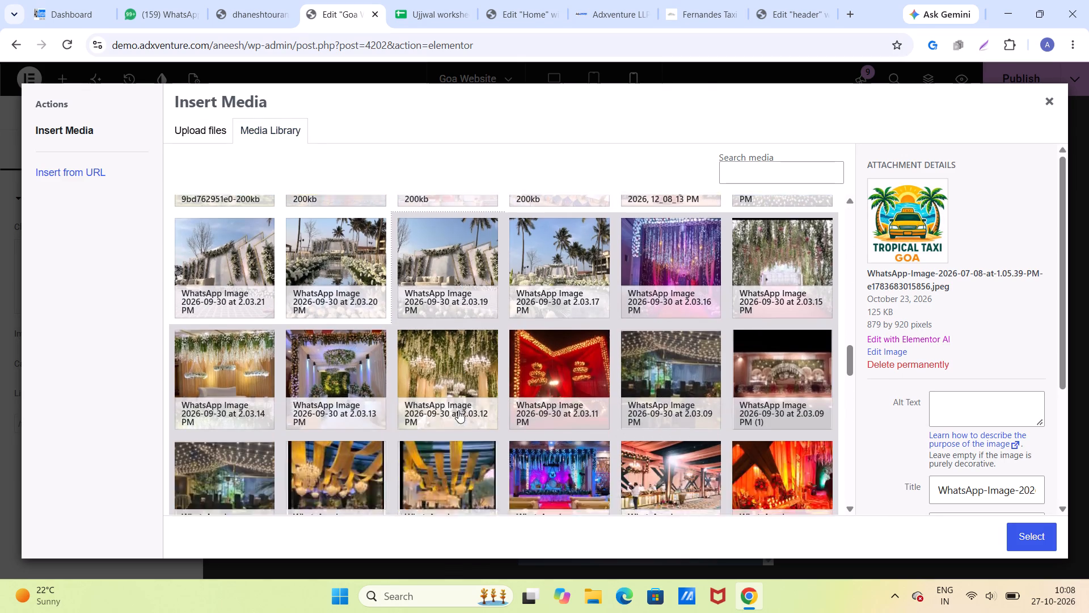
scroll(458, 410, "down", 6)
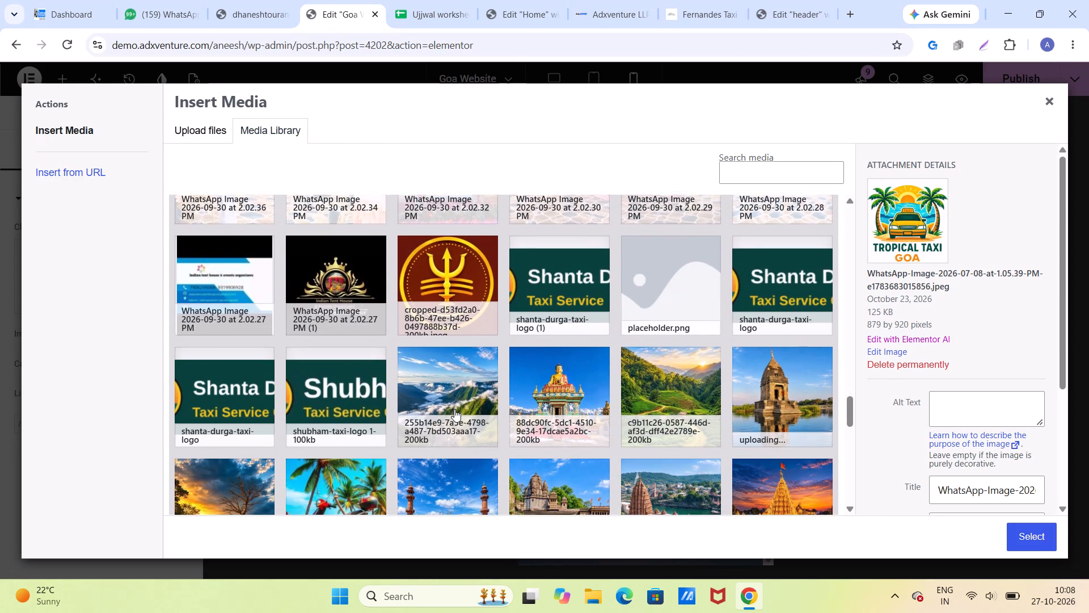
scroll(454, 409, "down", 7)
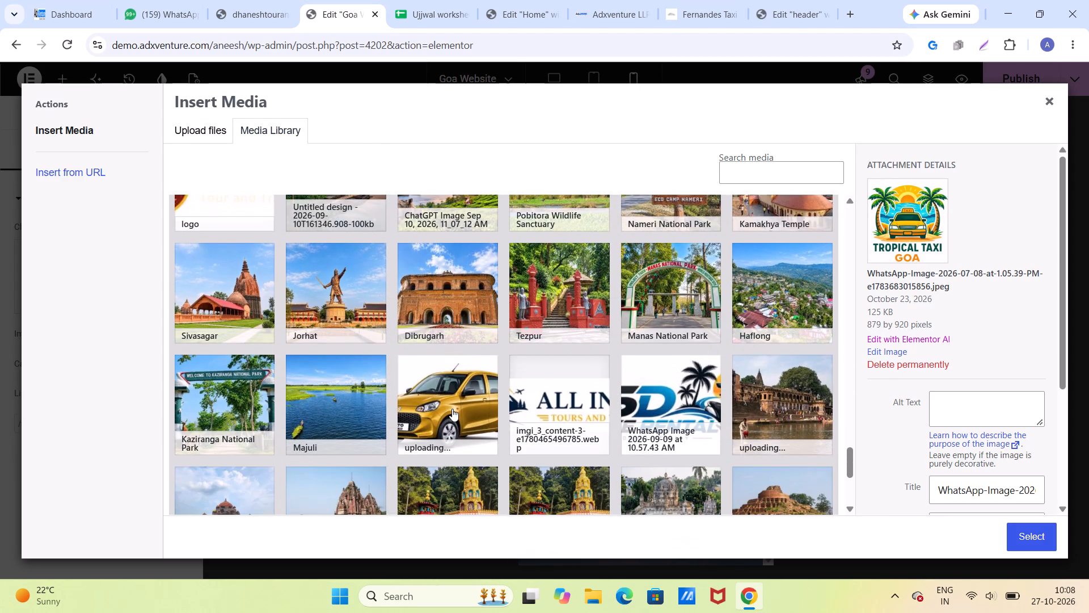
scroll(452, 409, "down", 7)
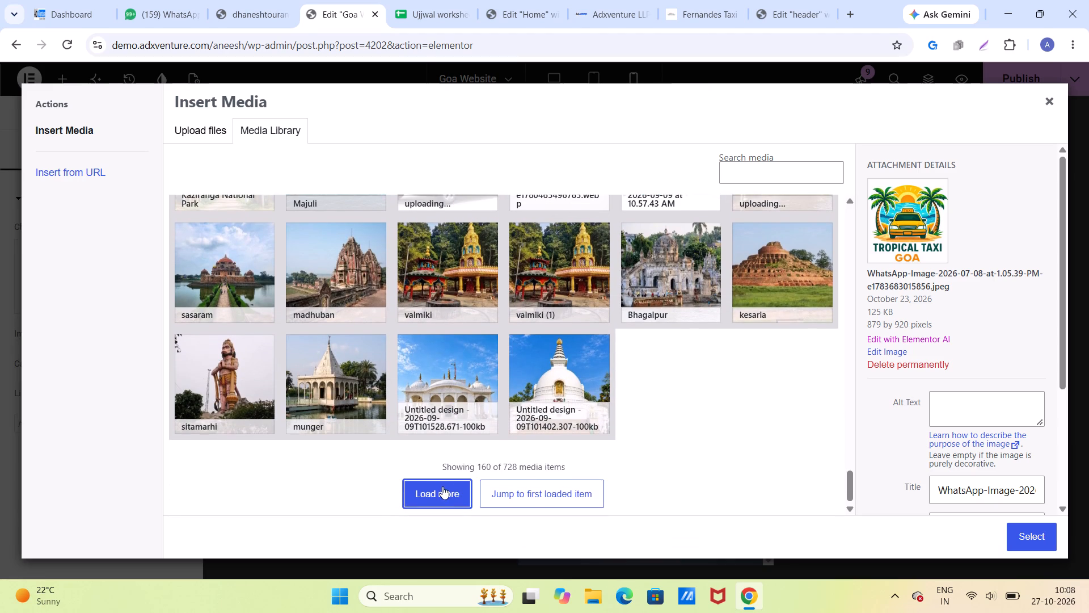
left_click(442, 486)
scroll(446, 434, "down", 6)
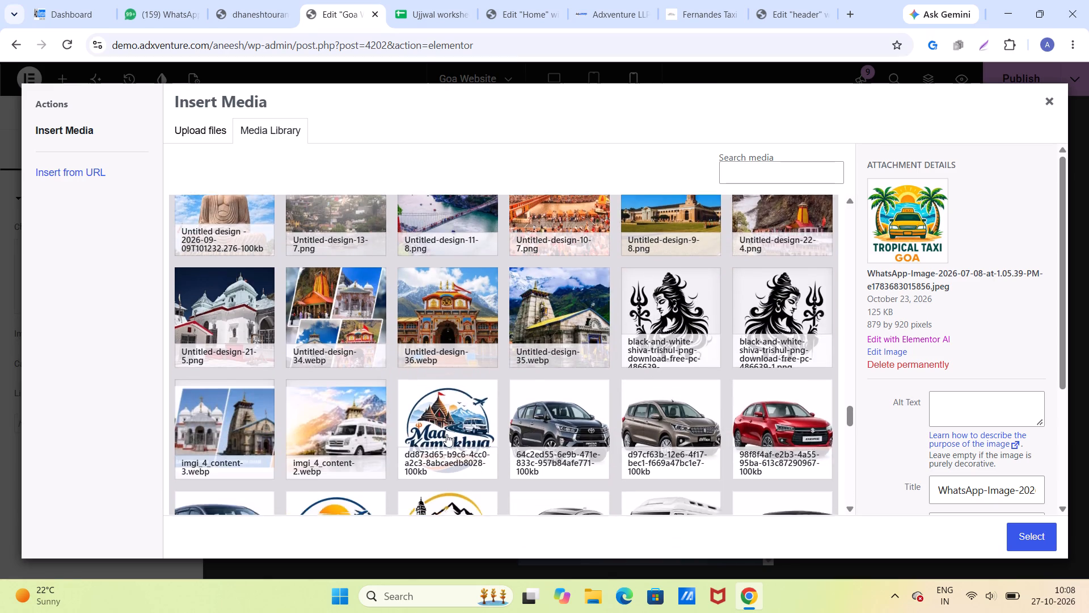
scroll(446, 434, "down", 2)
scroll(446, 434, "up", 4)
scroll(446, 434, "down", 3)
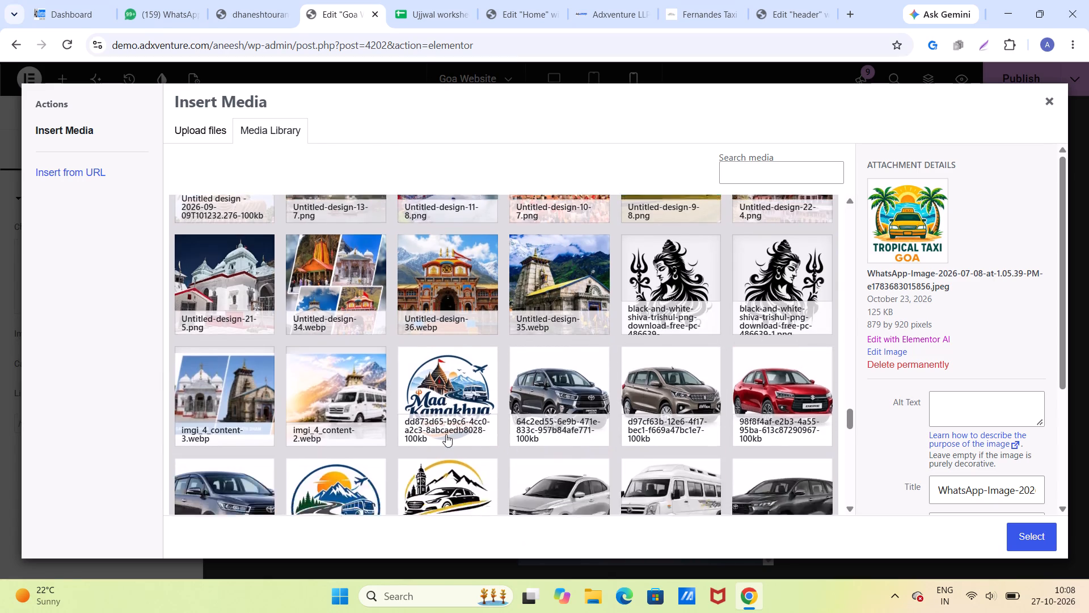
scroll(446, 434, "down", 8)
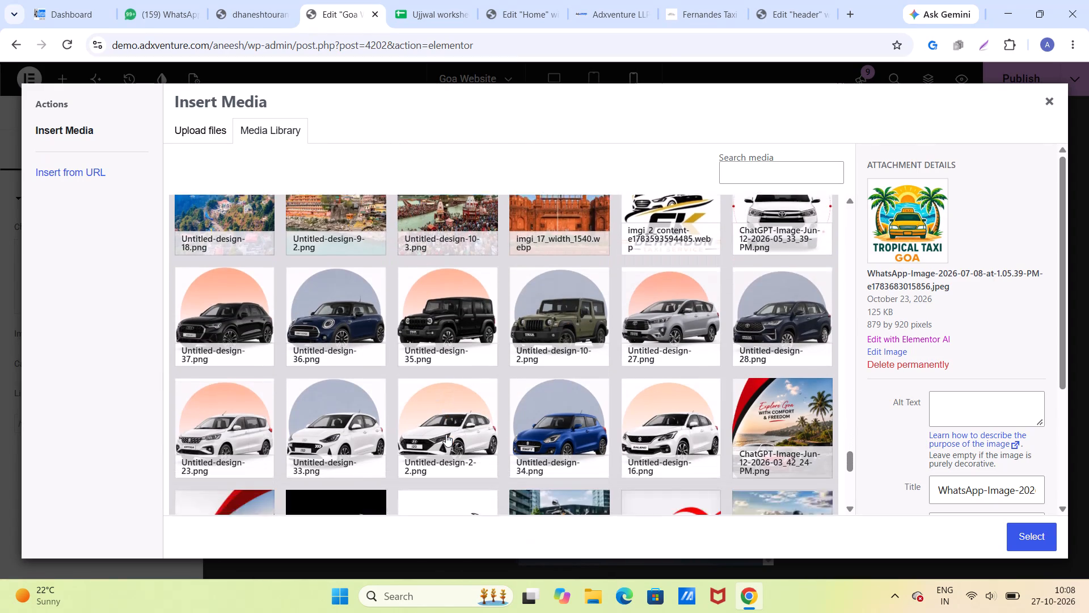
scroll(446, 434, "down", 7)
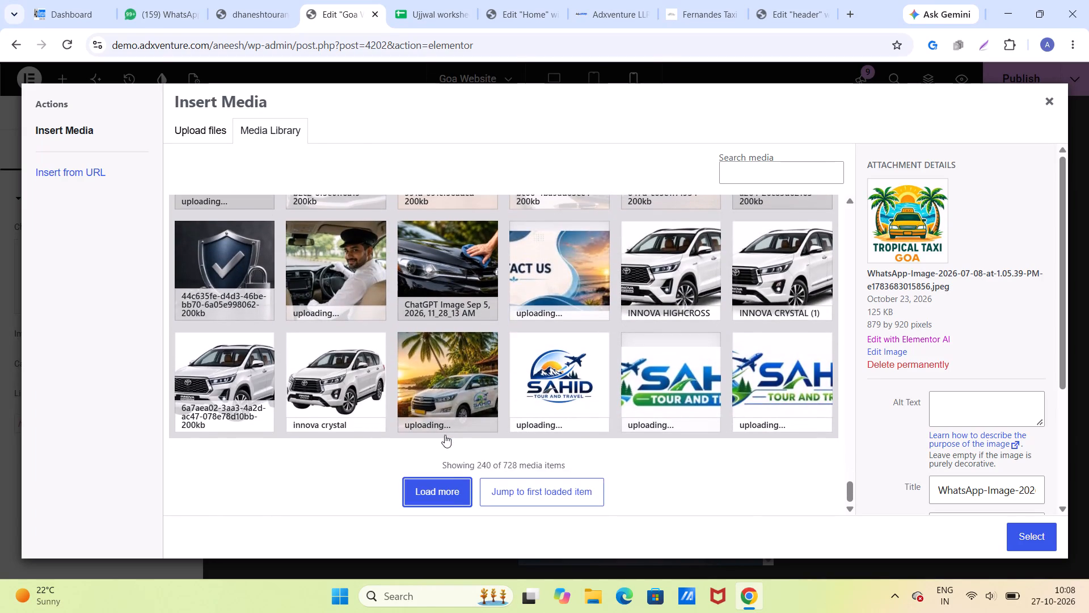
left_click(441, 493)
scroll(438, 452, "down", 3)
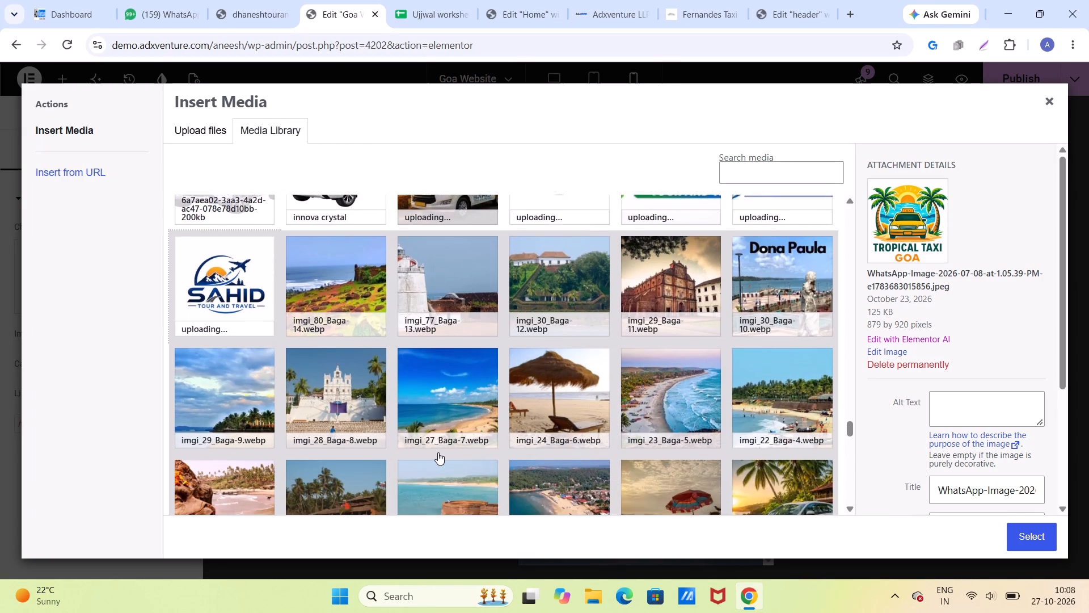
scroll(438, 452, "down", 9)
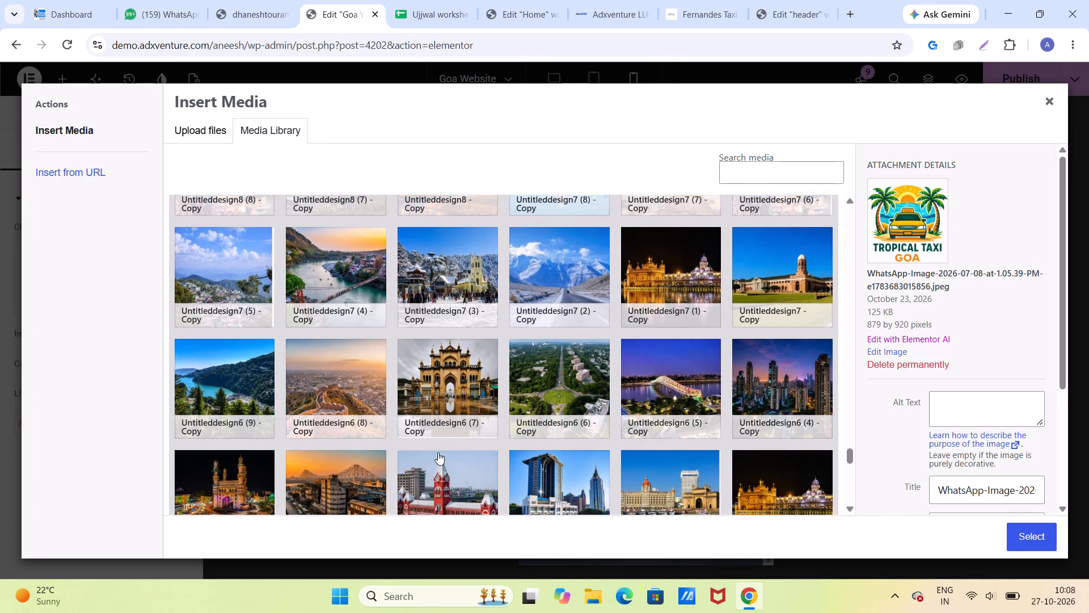
scroll(438, 452, "down", 6)
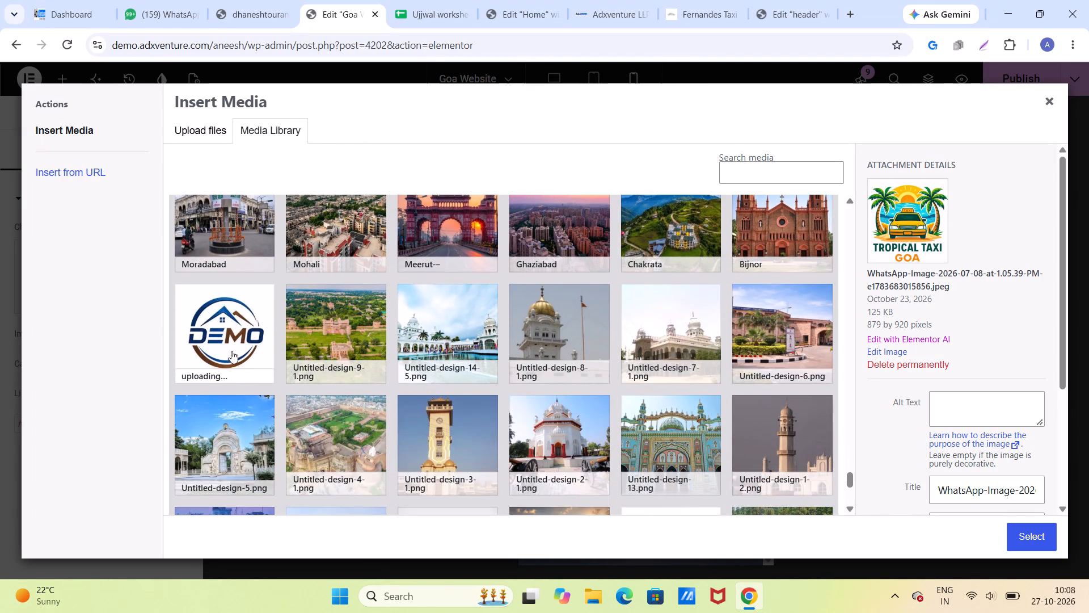
left_click(225, 347)
left_click(1035, 531)
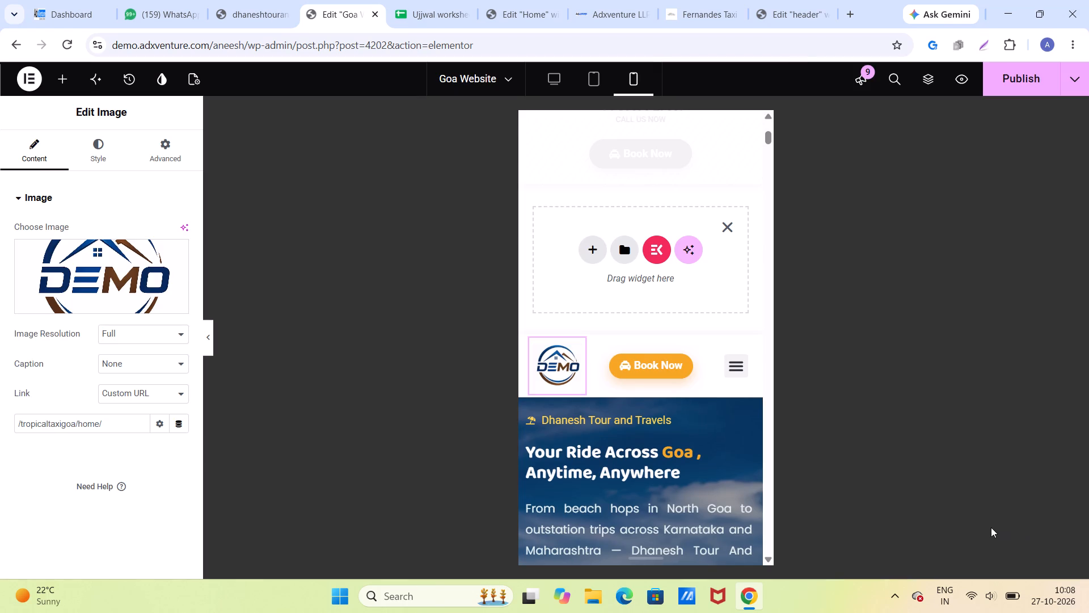
Clear the link URL of the Book Now button in the mobile header.
left_click(639, 363)
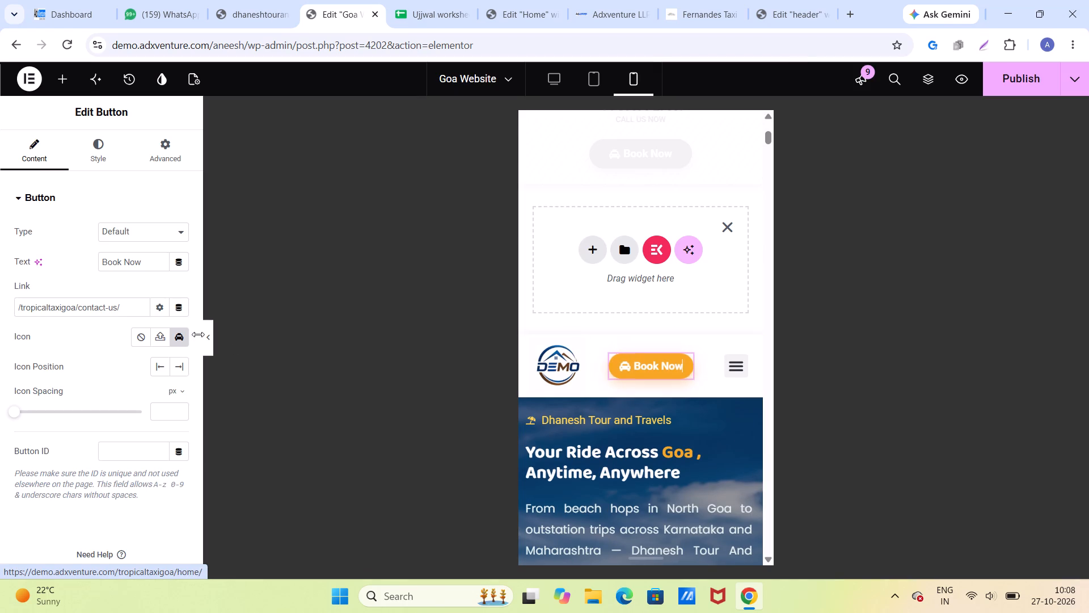
left_click_drag(125, 303, 0, 314)
key("BackSpace")
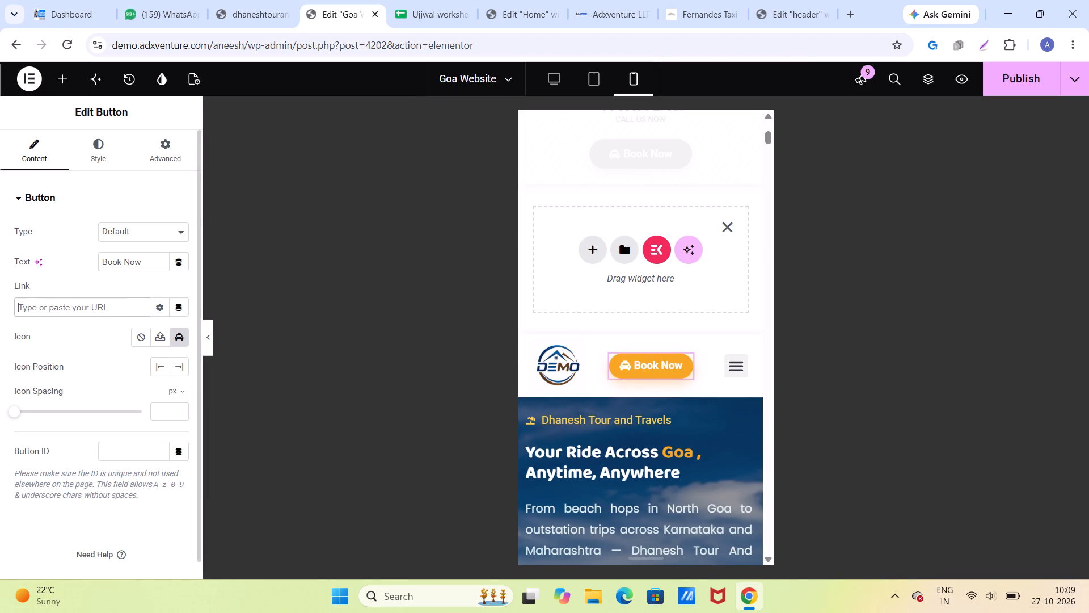
Open the mobile header's menu widget for editing and try toggling its dropdown on the page.
left_click(732, 364)
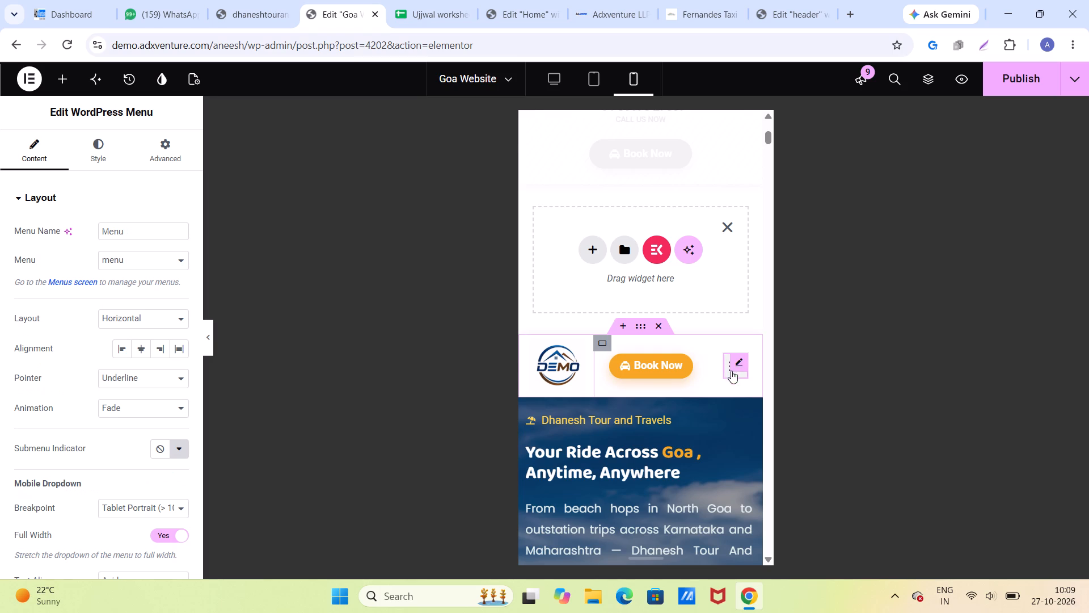
left_click(742, 372)
scroll(721, 376, "down", 1)
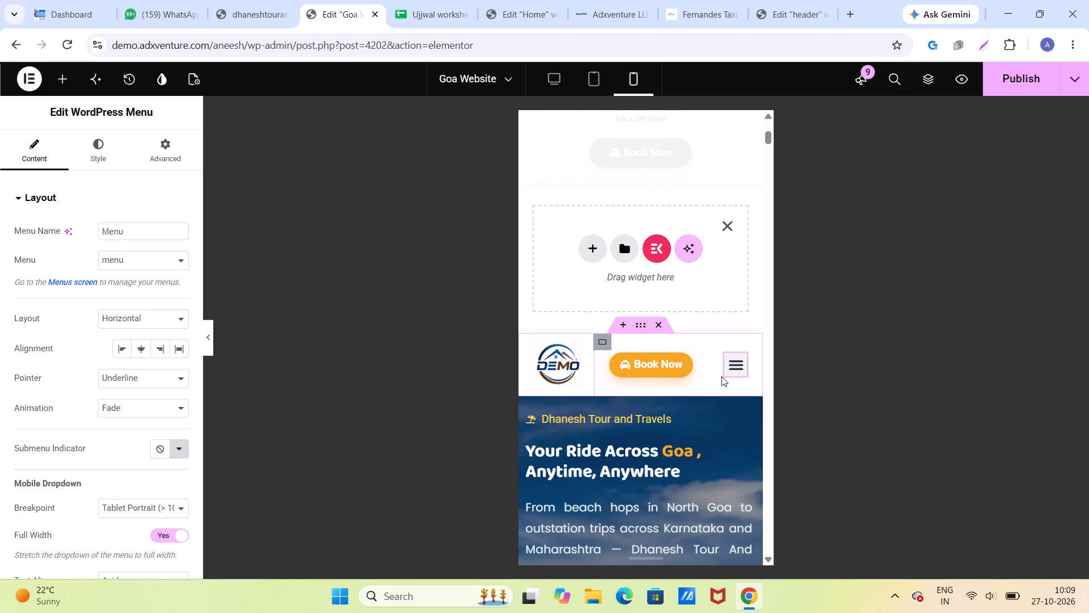
scroll(721, 376, "down", 1)
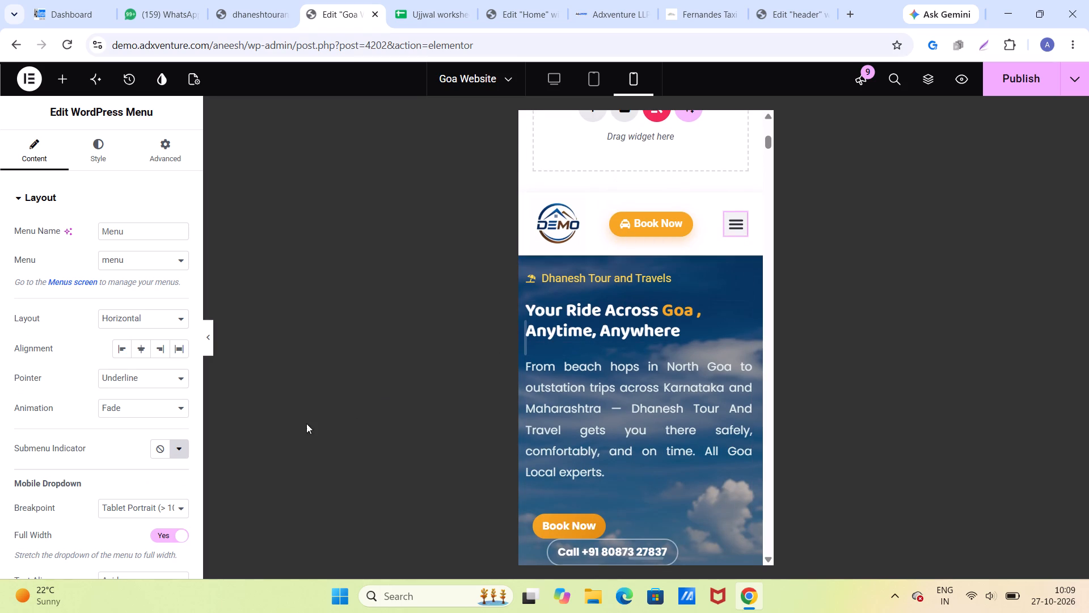
scroll(606, 307, "down", 1)
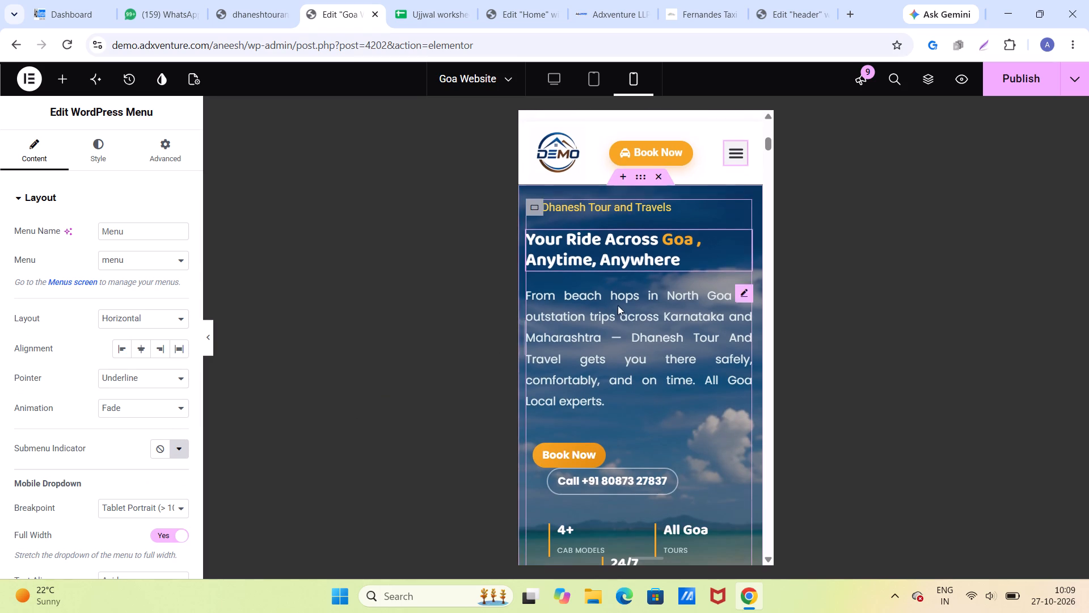
left_click(732, 157)
left_click(729, 151)
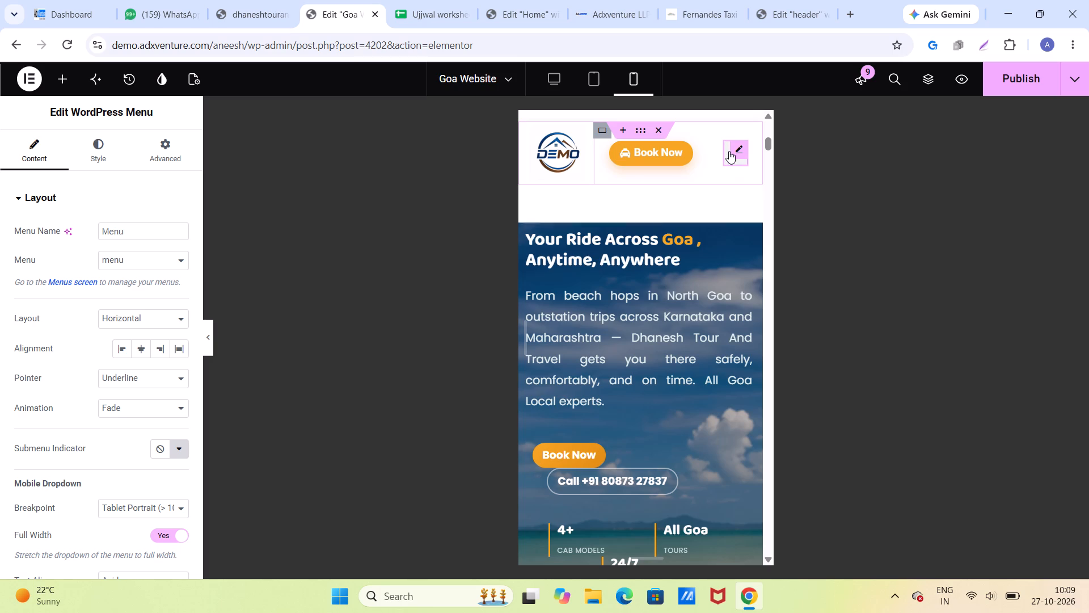
left_click(729, 151)
scroll(624, 226, "up", 1)
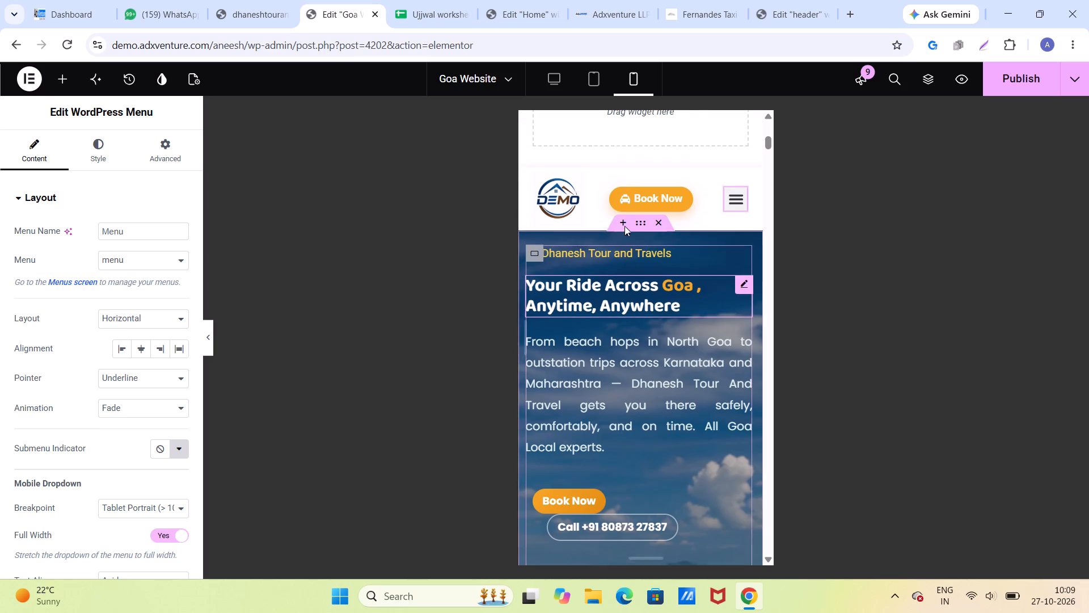
scroll(624, 226, "up", 1)
Publish the Goa Website page with the updated mobile header.
left_click(1014, 85)
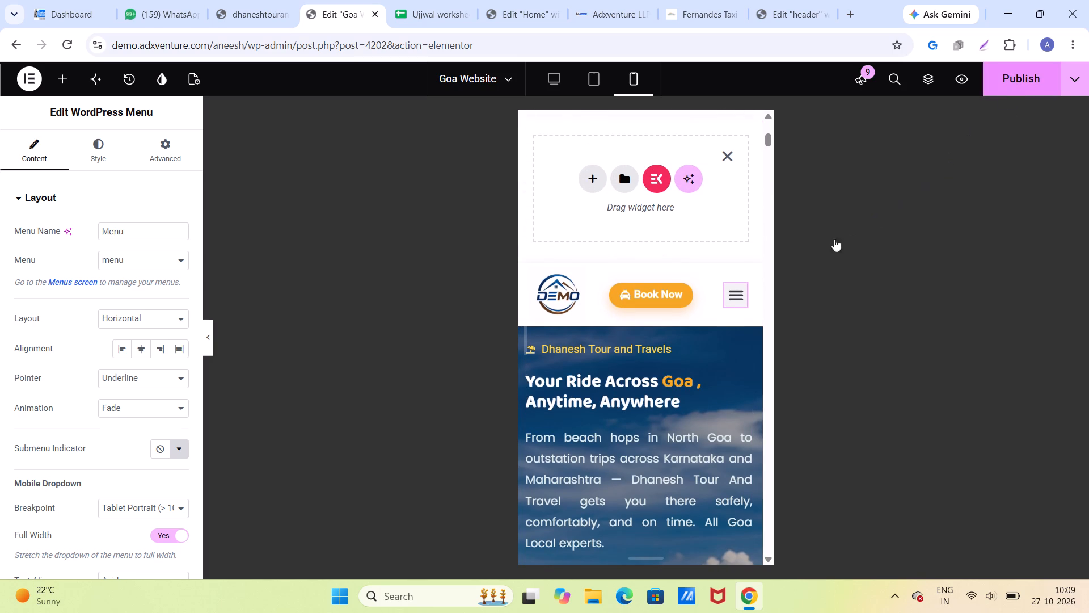
Review the page's mobile layout from the header through the destination cards, features and vehicle cards to the footer.
scroll(648, 320, "down", 2)
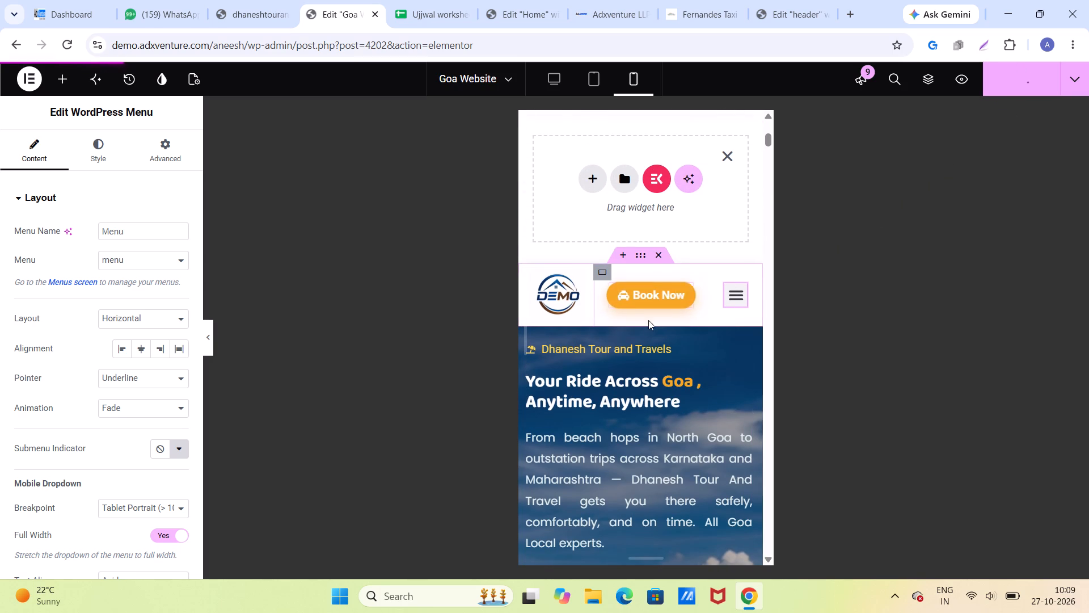
scroll(648, 320, "down", 12)
scroll(648, 320, "up", 1)
scroll(648, 320, "down", 1)
scroll(648, 320, "up", 1)
scroll(648, 320, "down", 20)
scroll(648, 320, "down", 3)
scroll(647, 317, "up", 1)
scroll(647, 317, "down", 8)
scroll(645, 317, "down", 20)
scroll(645, 317, "down", 1)
scroll(644, 316, "up", 1)
scroll(643, 316, "down", 1)
scroll(643, 316, "up", 1)
scroll(643, 316, "down", 5)
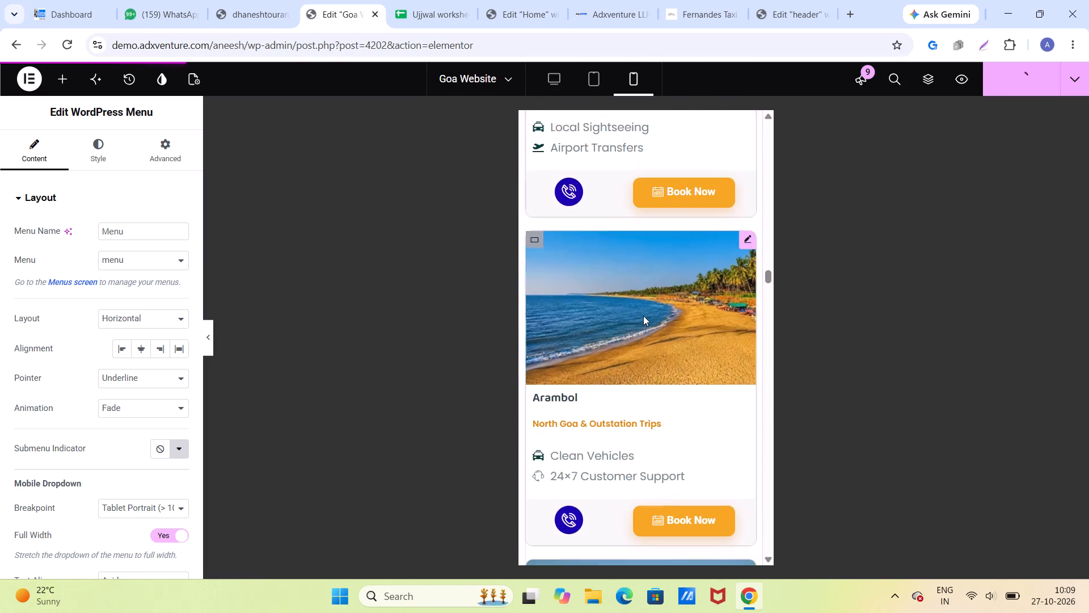
scroll(643, 316, "down", 8)
scroll(643, 316, "up", 1)
scroll(643, 316, "down", 1)
scroll(643, 316, "up", 1)
scroll(643, 316, "down", 7)
scroll(643, 316, "up", 1)
scroll(643, 316, "down", 1)
scroll(643, 316, "up", 1)
scroll(643, 316, "down", 11)
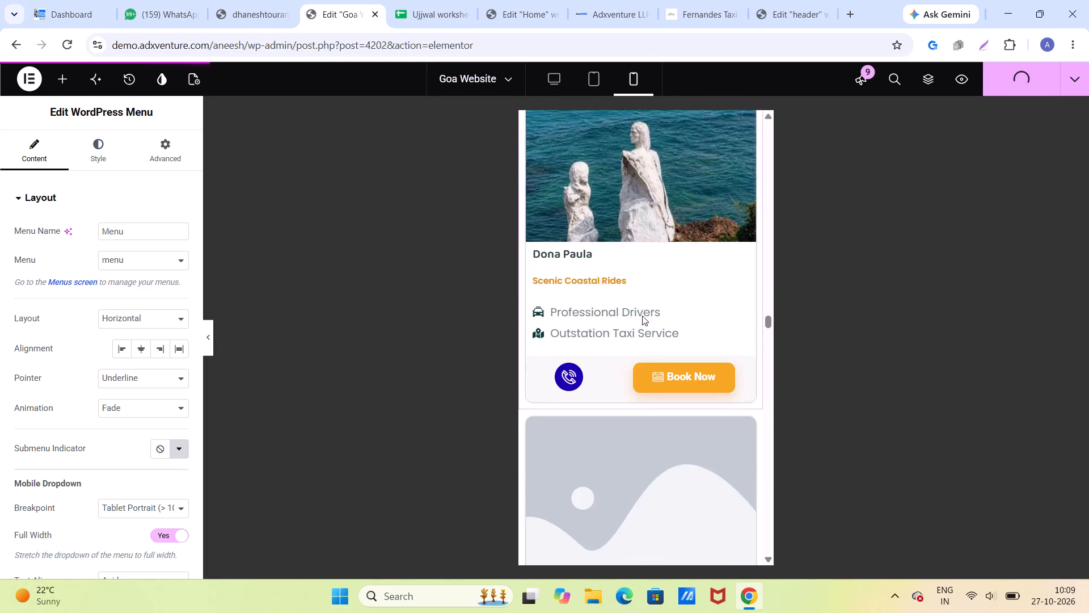
scroll(642, 316, "down", 2)
scroll(642, 316, "up", 1)
scroll(642, 316, "down", 7)
scroll(642, 316, "up", 1)
scroll(642, 316, "down", 20)
scroll(642, 316, "down", 3)
scroll(642, 317, "up", 1)
scroll(642, 317, "down", 9)
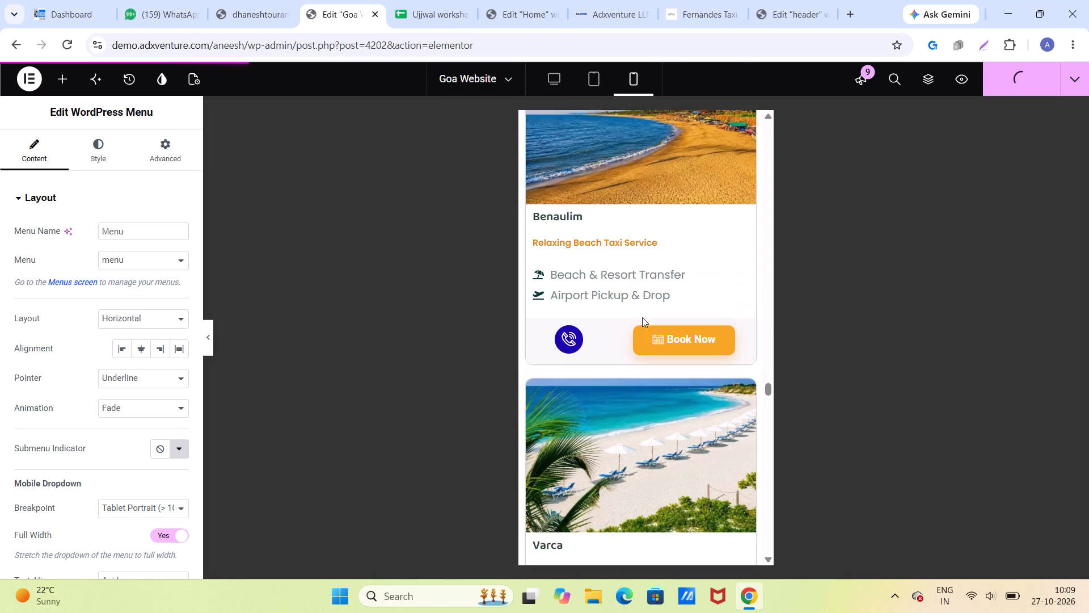
scroll(642, 317, "down", 14)
scroll(642, 317, "up", 1)
scroll(642, 317, "down", 20)
scroll(642, 317, "down", 6)
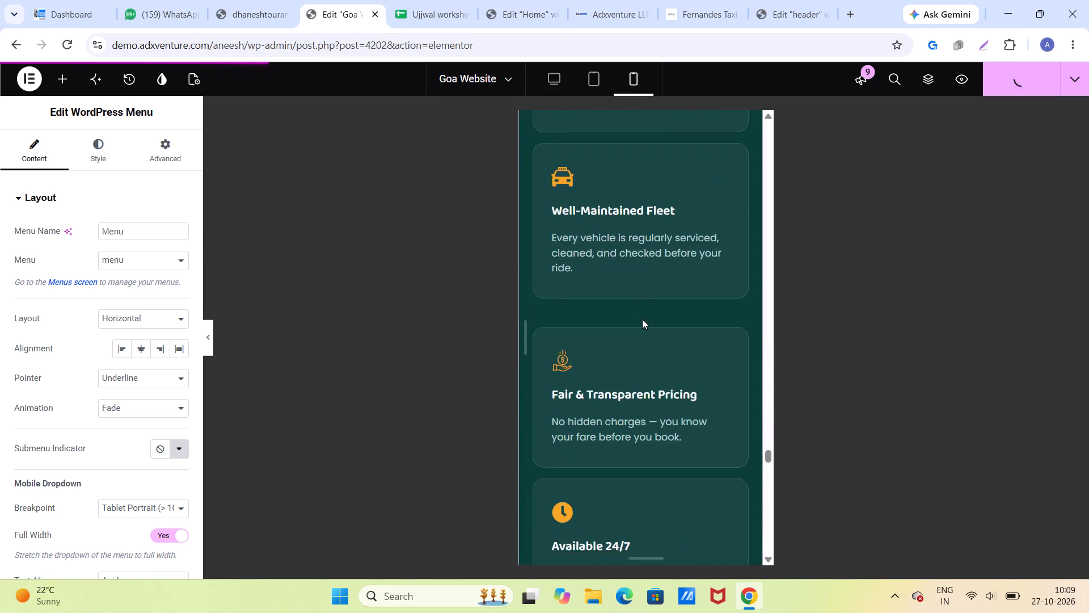
scroll(642, 319, "down", 7)
scroll(642, 319, "down", 14)
scroll(642, 319, "up", 1)
scroll(642, 319, "down", 9)
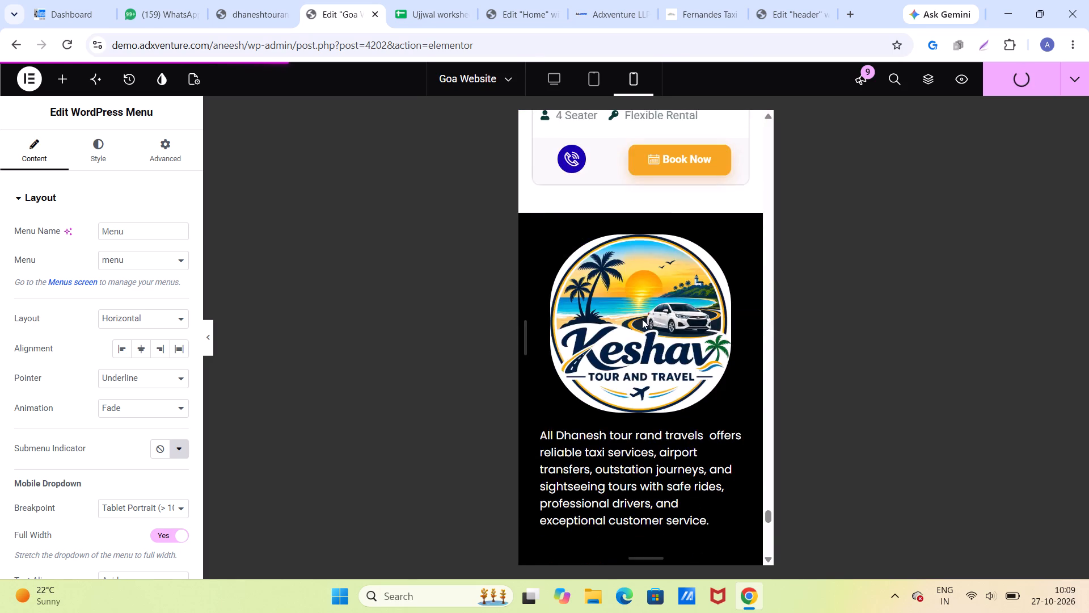
scroll(642, 319, "down", 3)
scroll(642, 319, "up", 14)
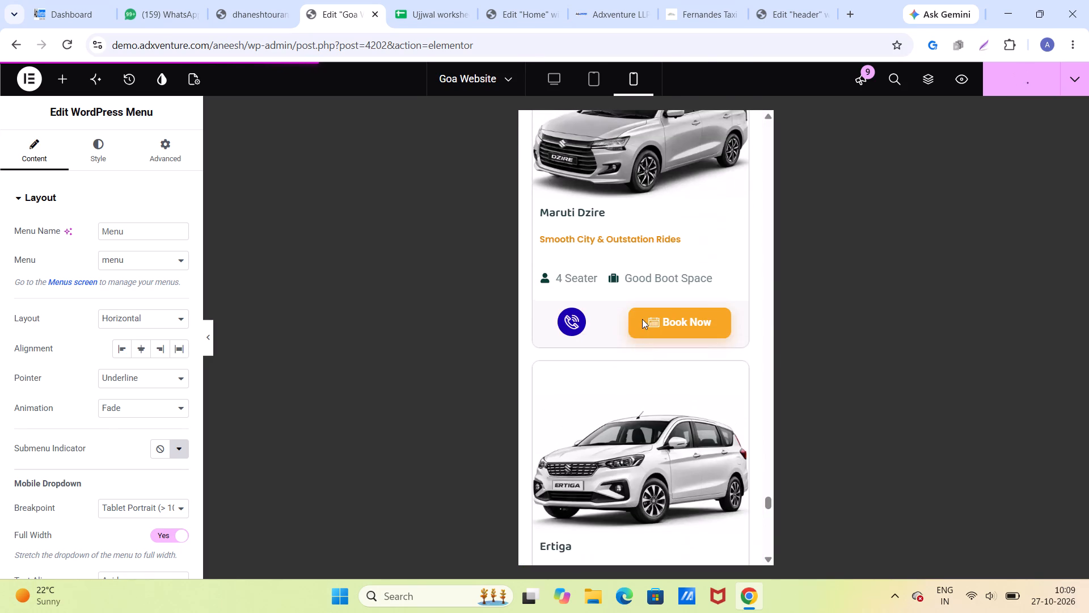
Replace the Keshav Tour and Travel logo in the mobile footer with the DEMO logo from the media library.
scroll(642, 319, "down", 7)
left_click(633, 328)
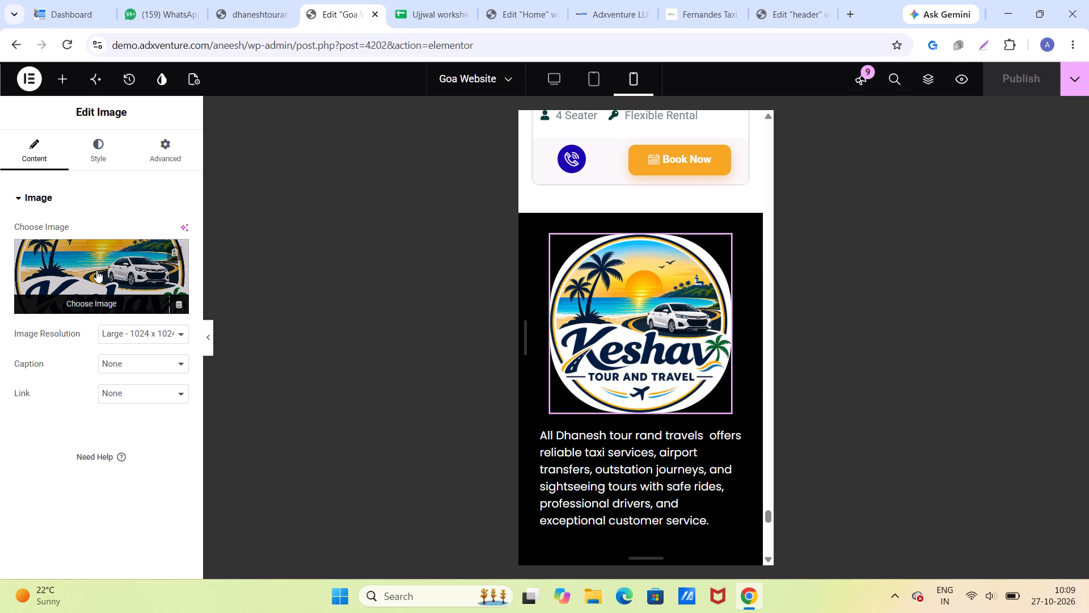
left_click(96, 270)
scroll(353, 341, "down", 5)
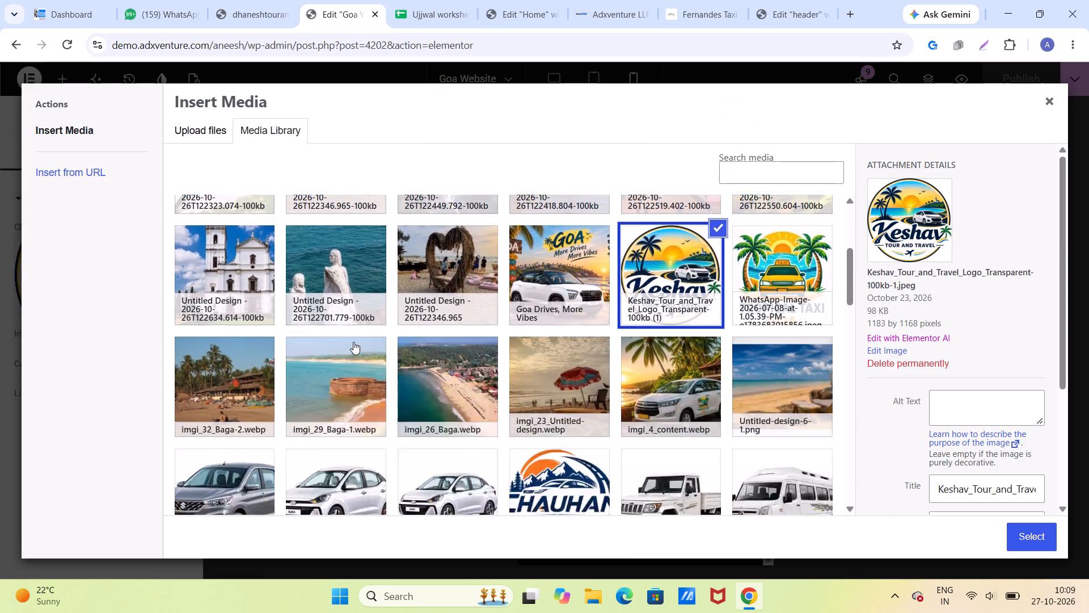
scroll(353, 342, "down", 13)
scroll(350, 342, "up", 1)
scroll(350, 342, "down", 9)
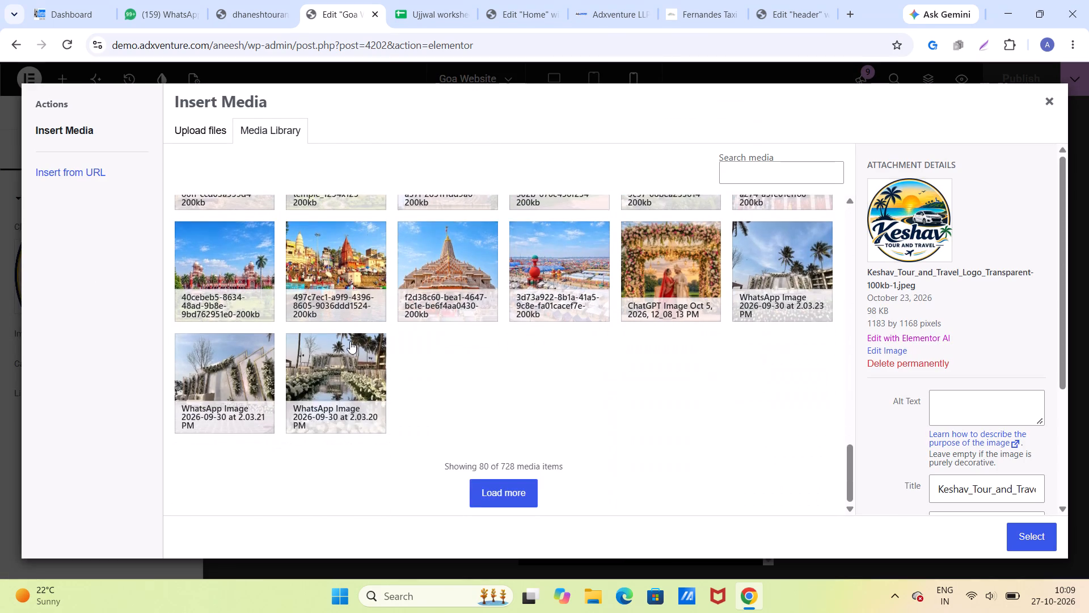
scroll(350, 341, "down", 3)
left_click(475, 488)
scroll(438, 371, "down", 3)
scroll(438, 371, "up", 1)
scroll(438, 371, "down", 5)
scroll(432, 369, "up", 1)
scroll(432, 369, "down", 1)
scroll(432, 369, "up", 1)
scroll(432, 369, "down", 20)
scroll(432, 369, "down", 5)
scroll(423, 356, "up", 1)
scroll(423, 356, "down", 2)
left_click(440, 490)
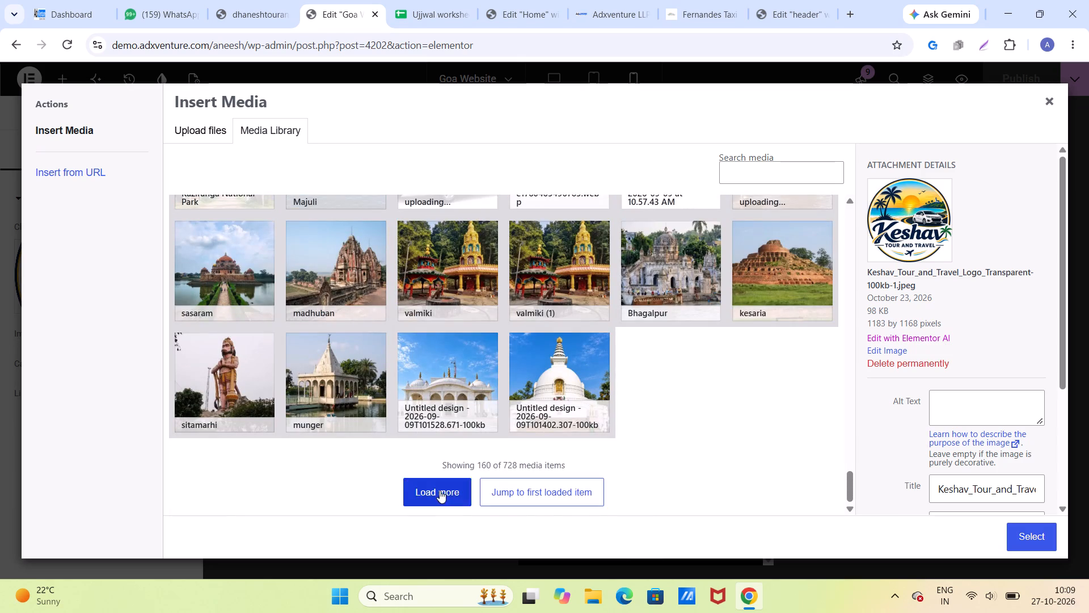
scroll(423, 379, "down", 19)
scroll(423, 379, "up", 1)
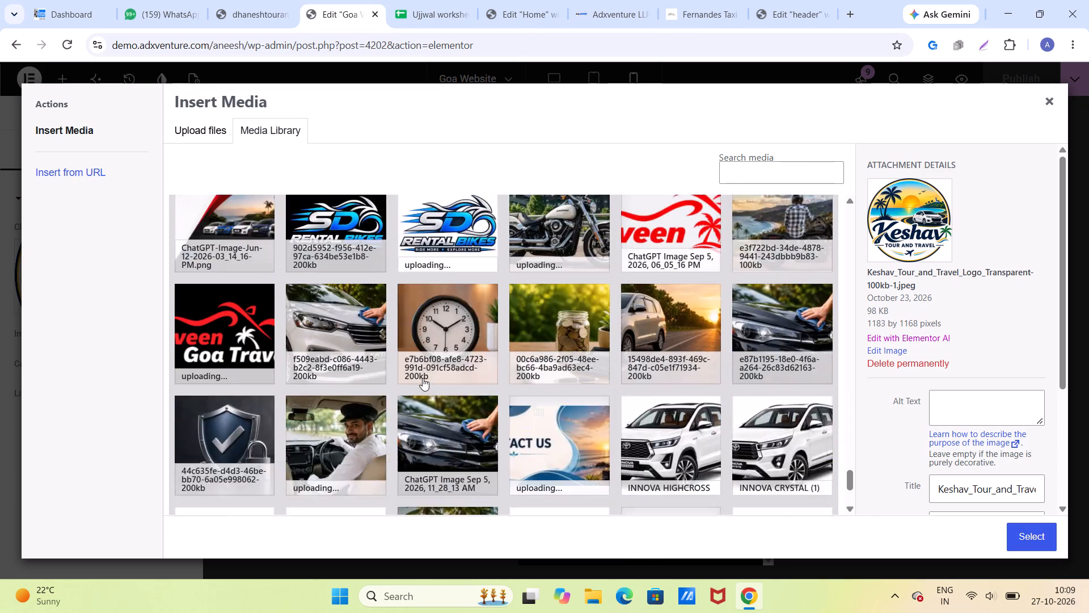
scroll(423, 378, "down", 14)
left_click(429, 494)
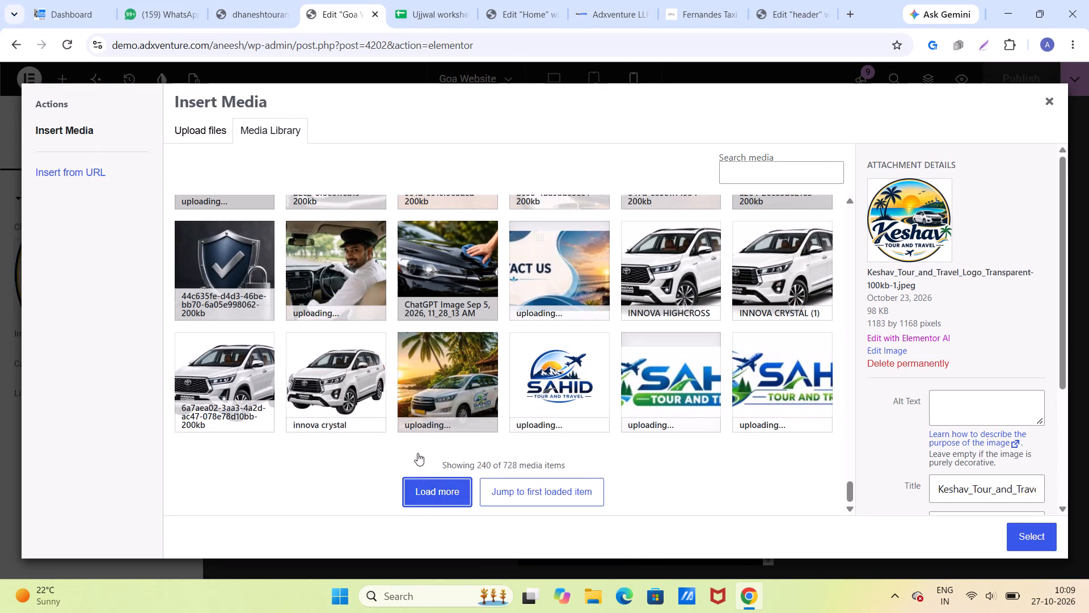
scroll(412, 430, "down", 16)
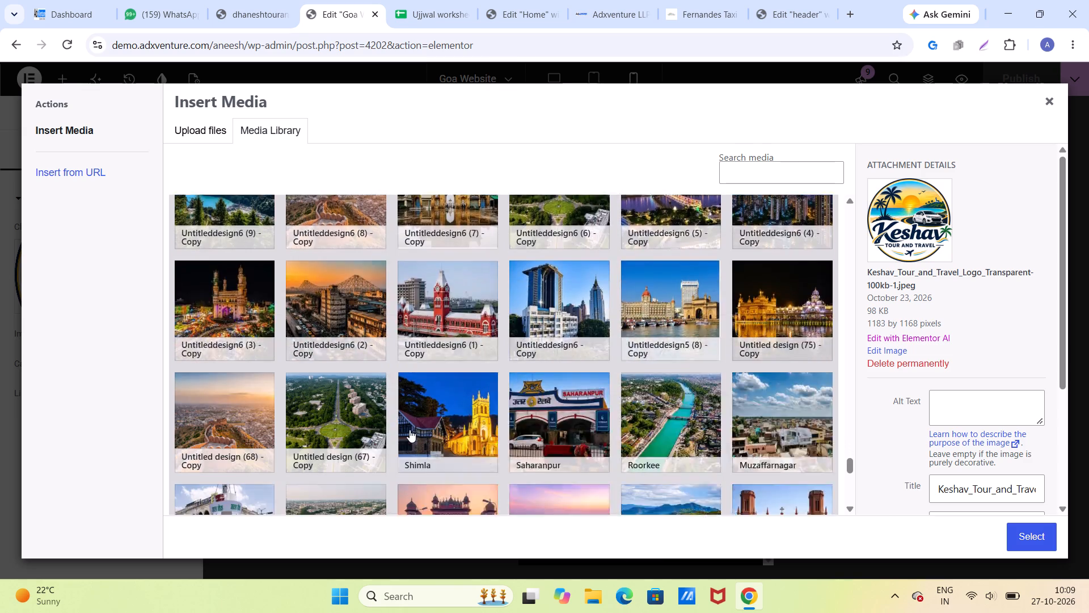
scroll(410, 430, "down", 1)
left_click(213, 415)
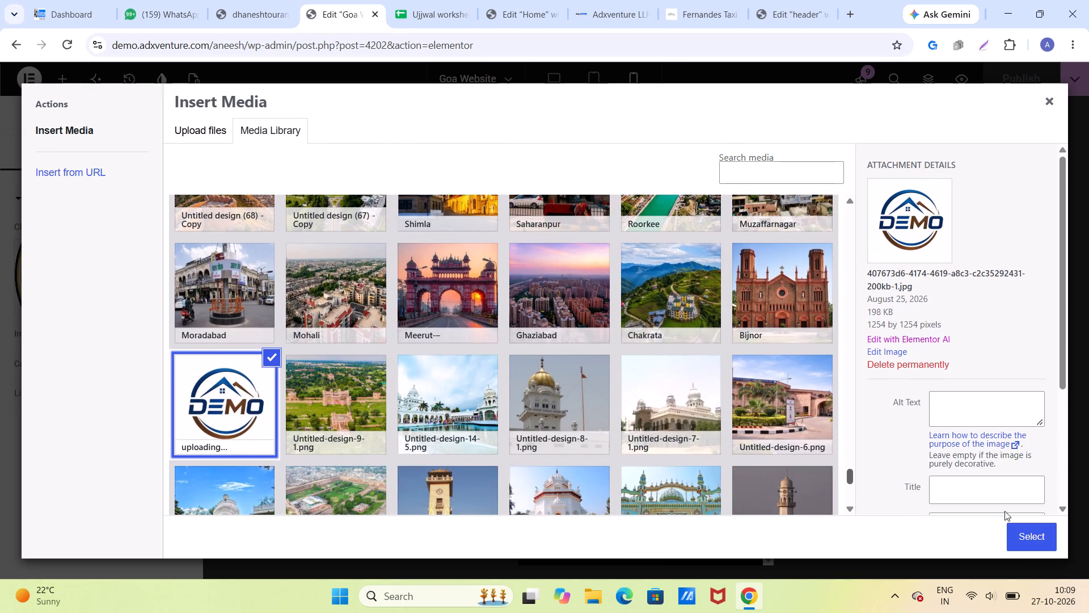
left_click(1014, 527)
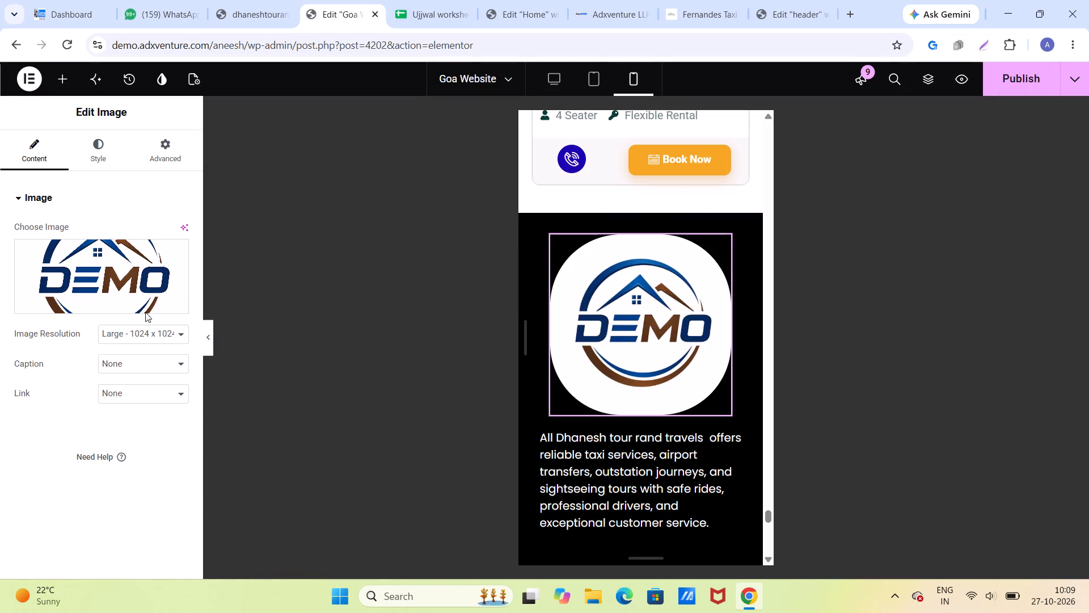
Set the footer logo's border radius to 134 px on all four corners.
left_click(103, 158)
scroll(170, 442, "down", 1)
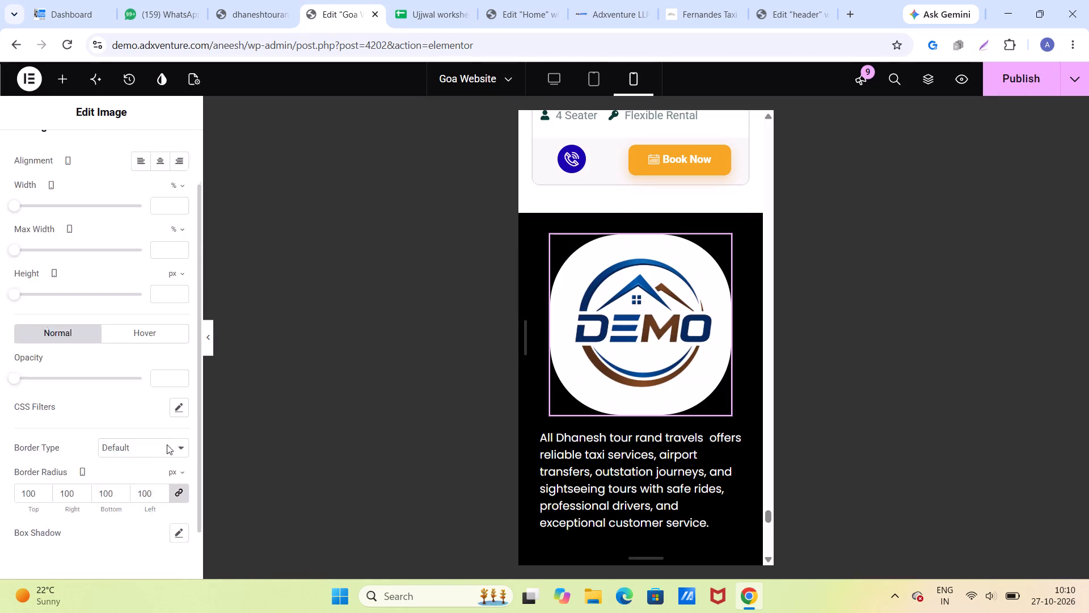
scroll(167, 444, "down", 1)
left_click(45, 431)
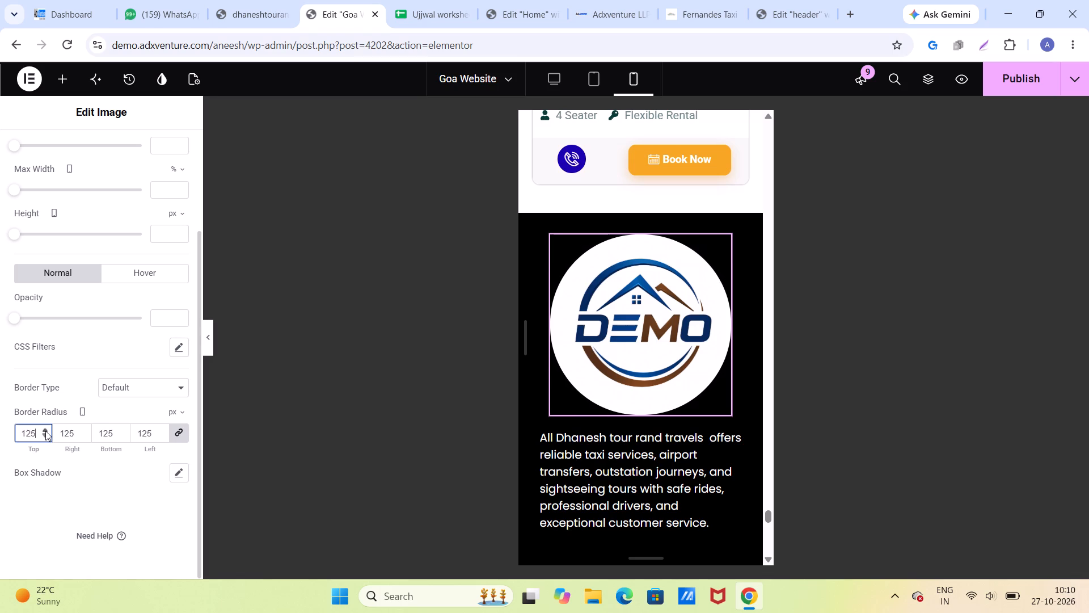
Publish the Goa Website page with the updated footer logo.
left_click(1023, 86)
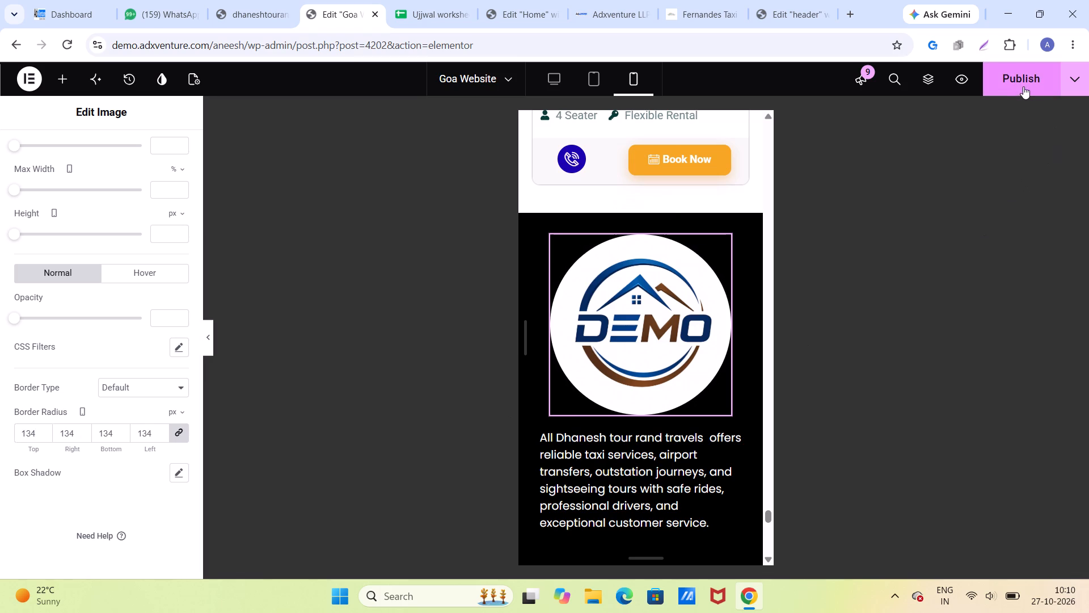
Inspect the mobile footer and its Google Maps widget settings, and review the vehicle and South Goa destination cards above.
scroll(697, 366, "down", 2)
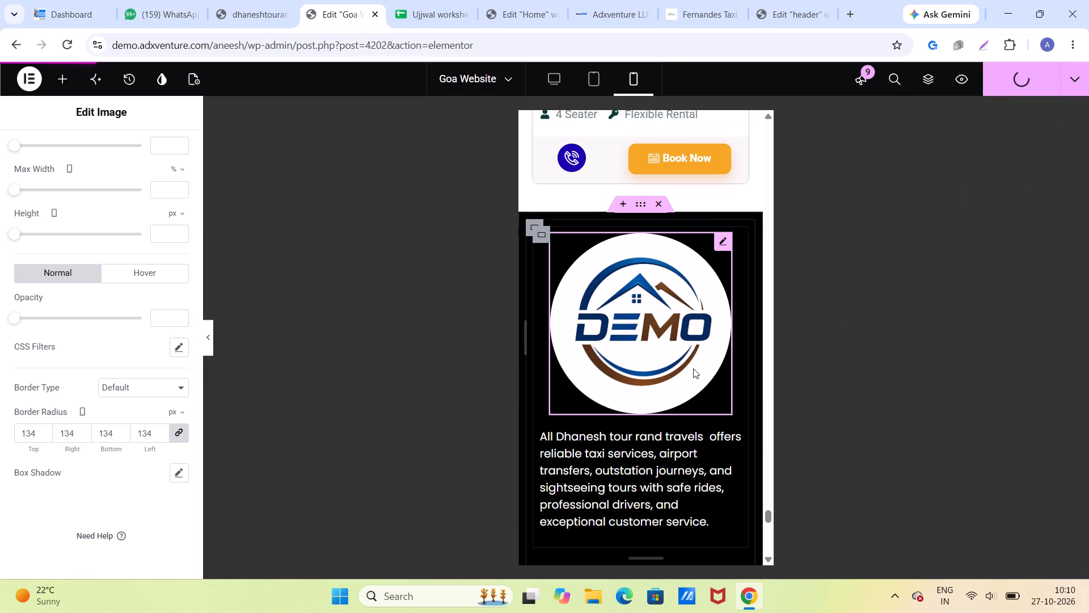
scroll(693, 368, "down", 10)
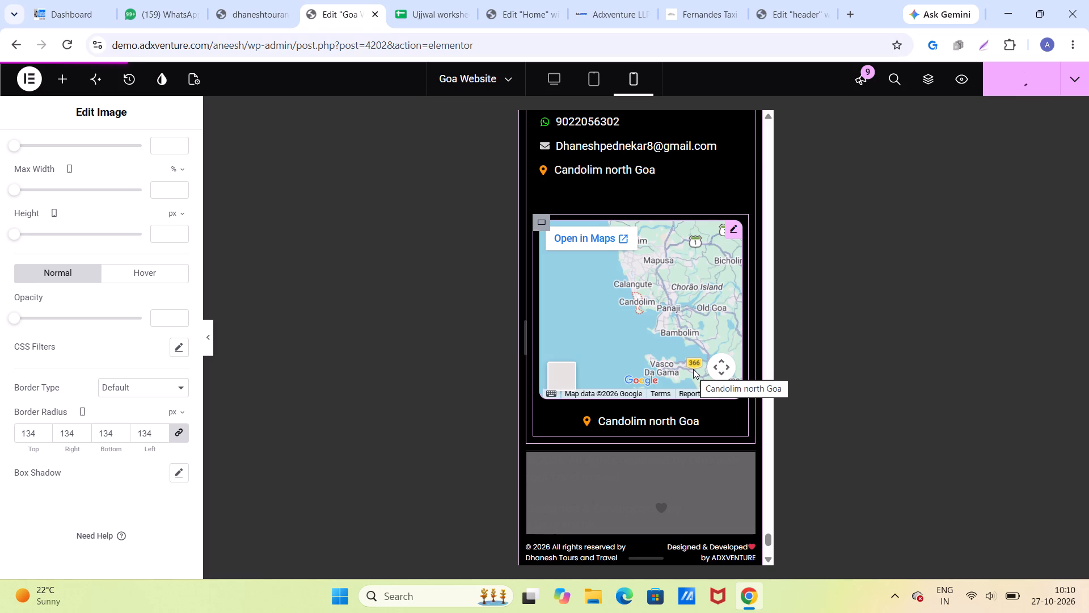
left_click(731, 225)
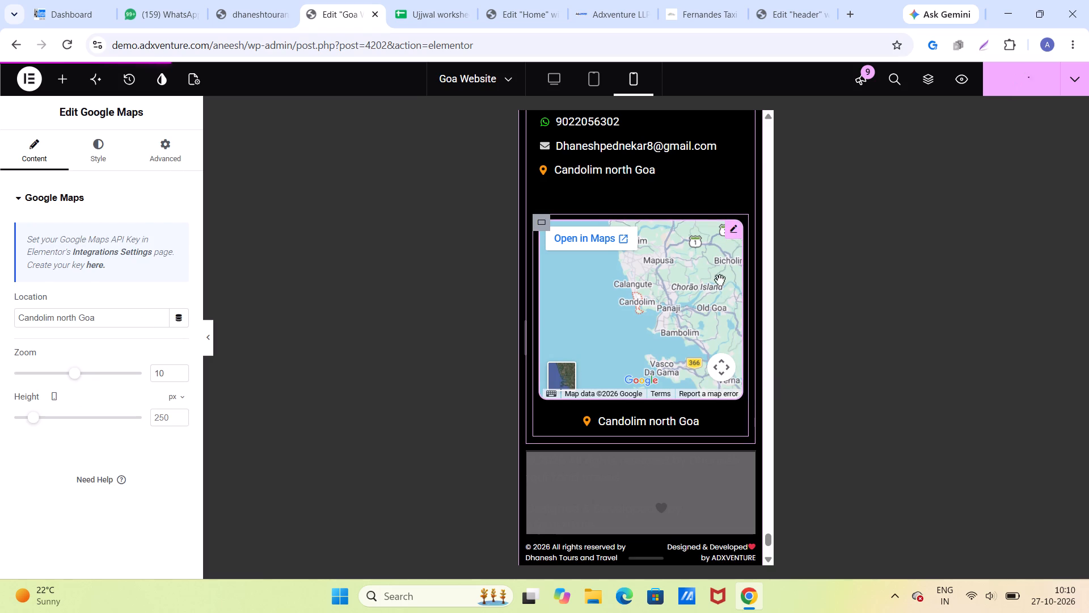
scroll(719, 280, "up", 3)
scroll(719, 280, "up", 20)
scroll(719, 280, "up", 11)
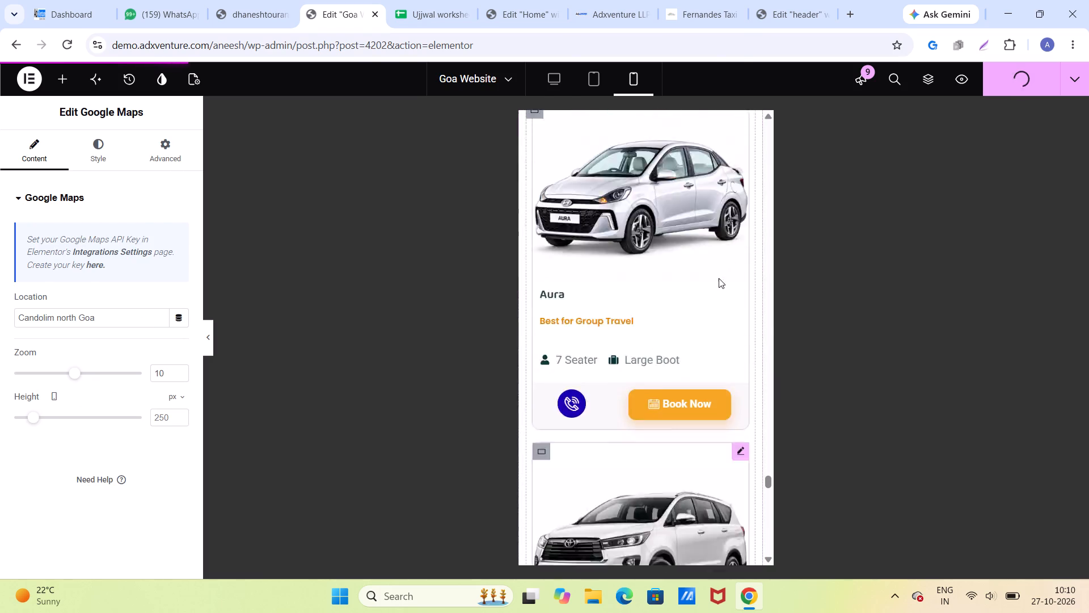
scroll(719, 278, "up", 20)
scroll(719, 278, "up", 20)
scroll(719, 278, "up", 8)
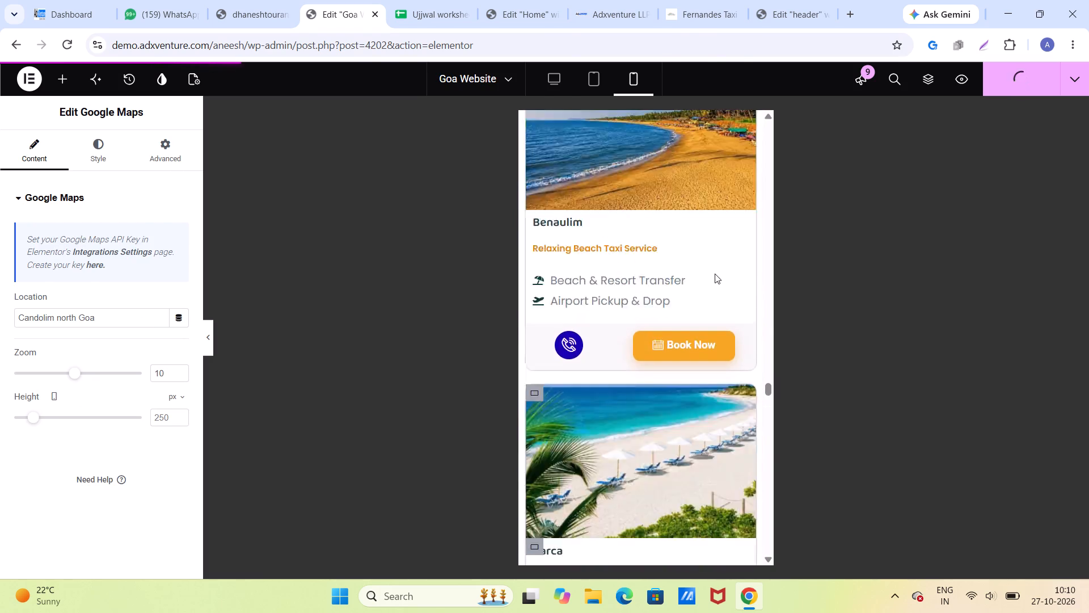
scroll(715, 274, "up", 7)
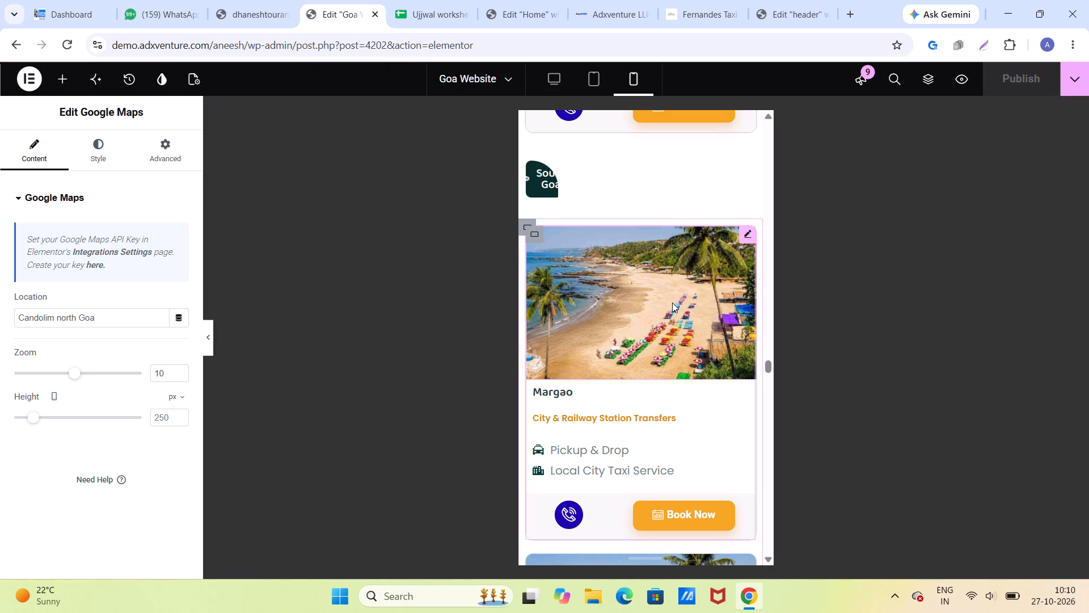
Switch the editor to desktop view and review the page from the fleet section up to the North Goa cards.
left_click(551, 83)
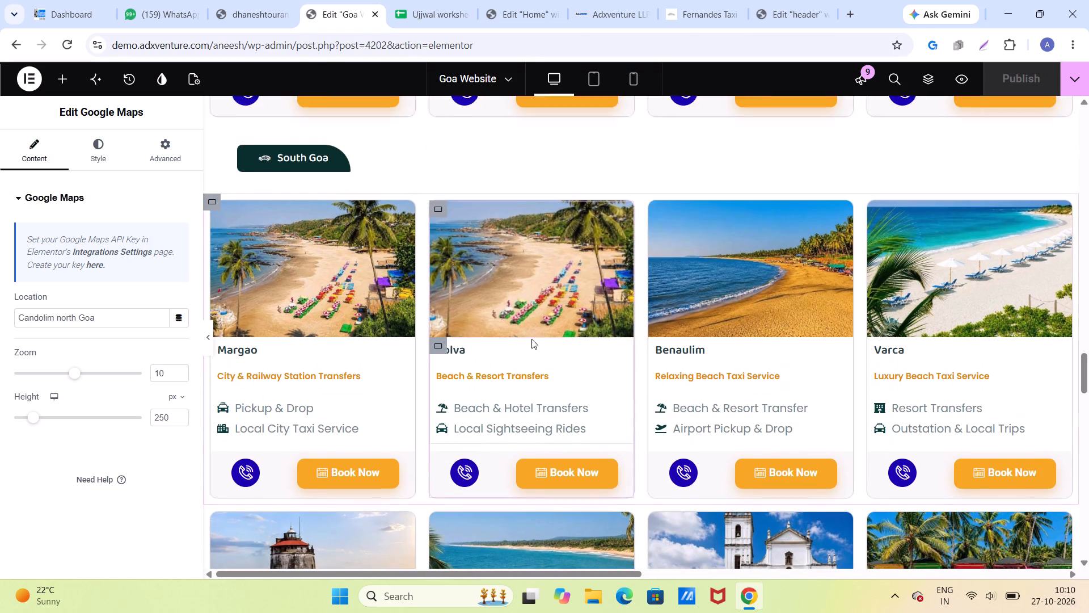
scroll(531, 338, "up", 7)
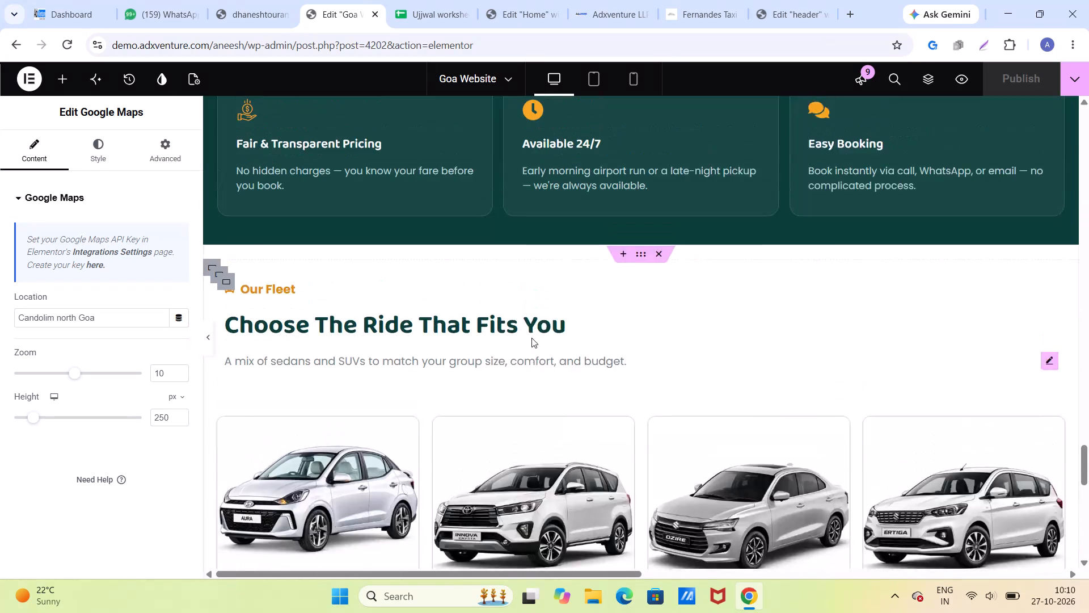
scroll(531, 338, "up", 17)
scroll(531, 337, "up", 5)
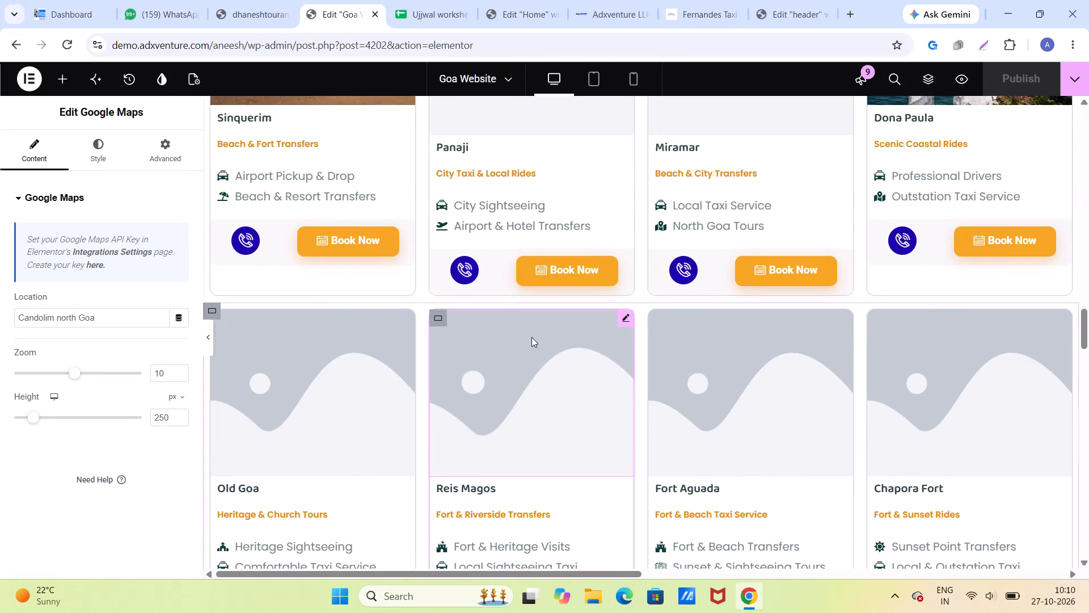
scroll(531, 337, "up", 13)
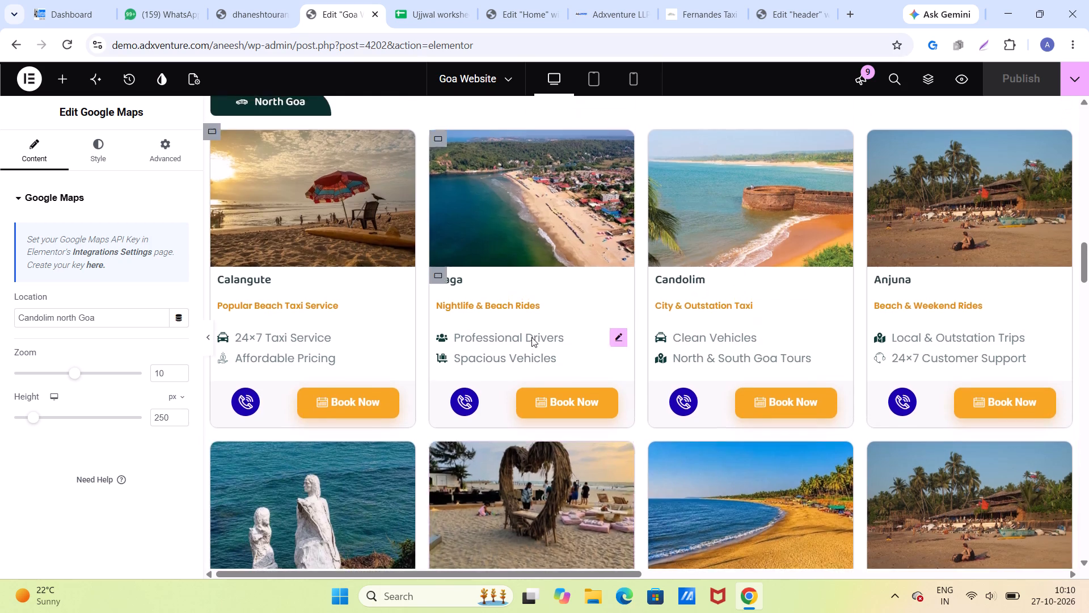
scroll(531, 337, "up", 3)
Delete the North Goa container row holding the Old Goa, Reis Magos, Fort Aguada and Chapora Fort cards.
scroll(531, 337, "down", 9)
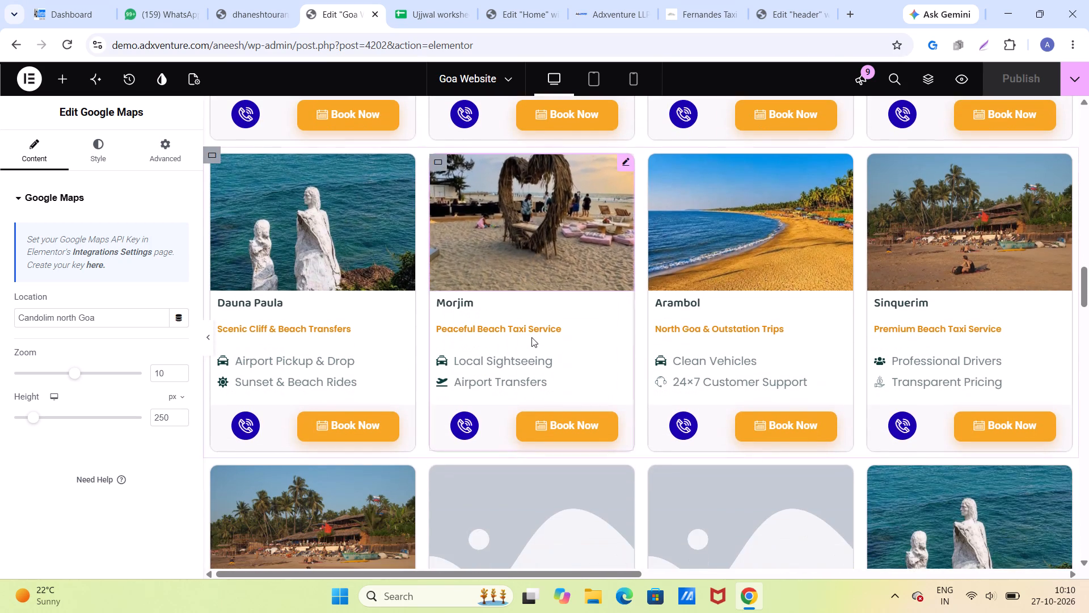
scroll(531, 337, "down", 7)
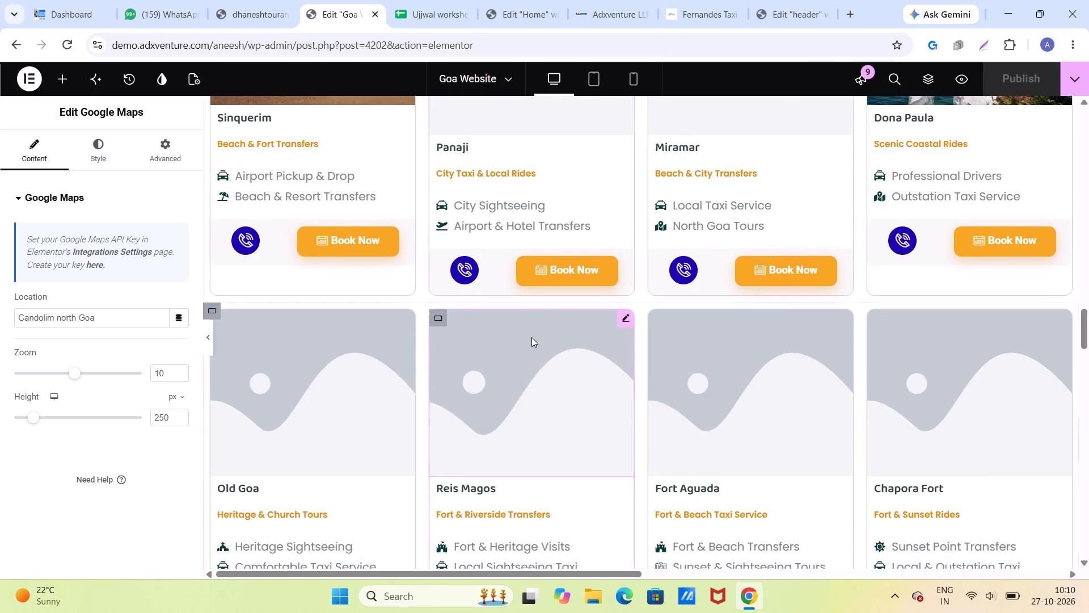
scroll(531, 337, "down", 3)
scroll(531, 337, "up", 2)
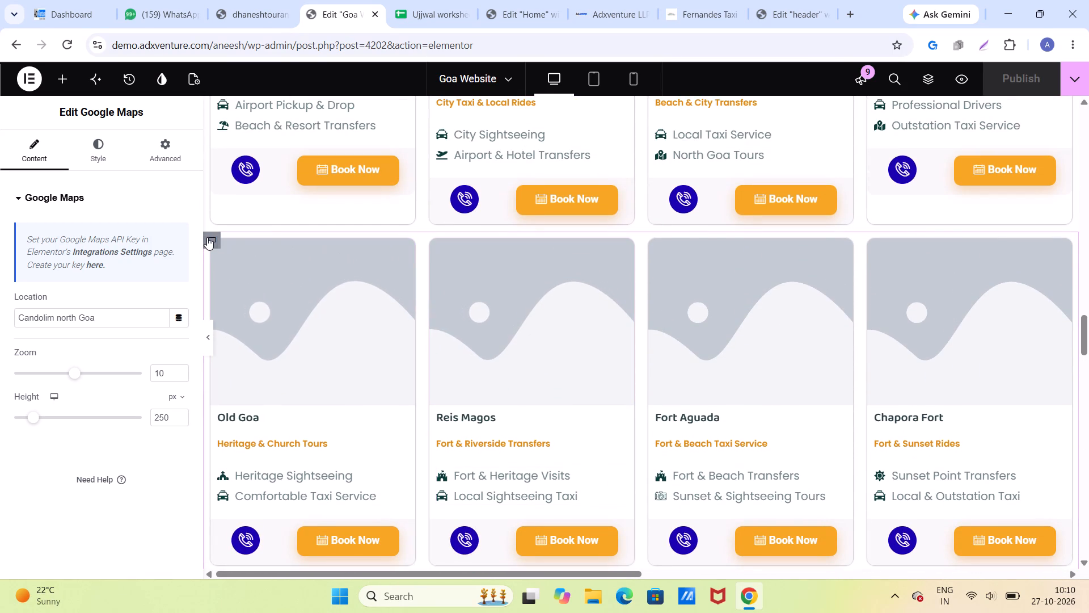
left_click(207, 237)
right_click(207, 237)
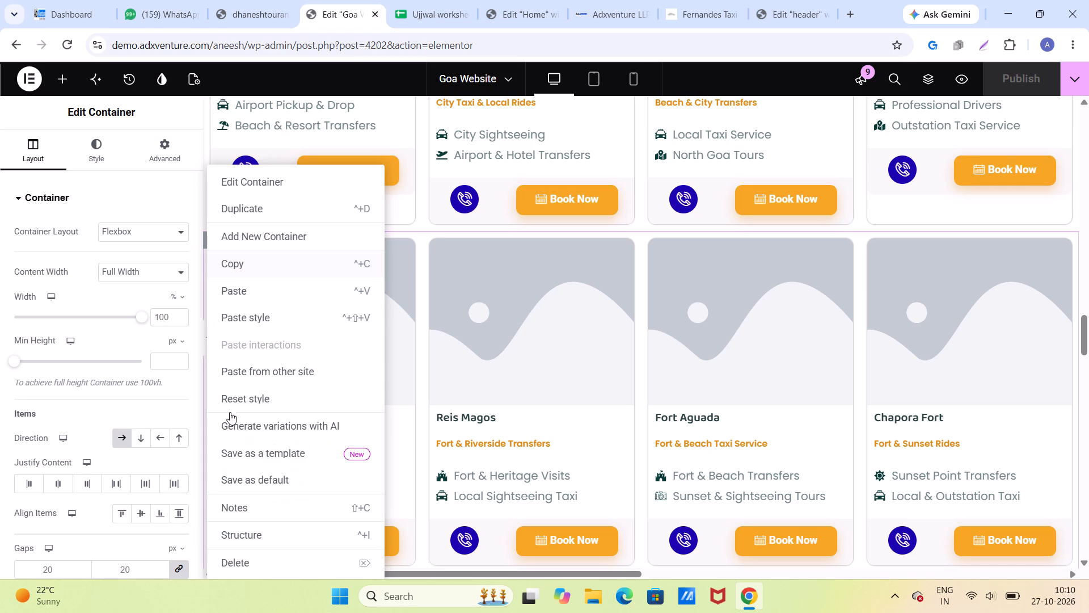
left_click(237, 558)
Delete the North Goa container row holding the Sinquerim, Panaji, Miramar and Dona Paula cards.
scroll(315, 377, "up", 5)
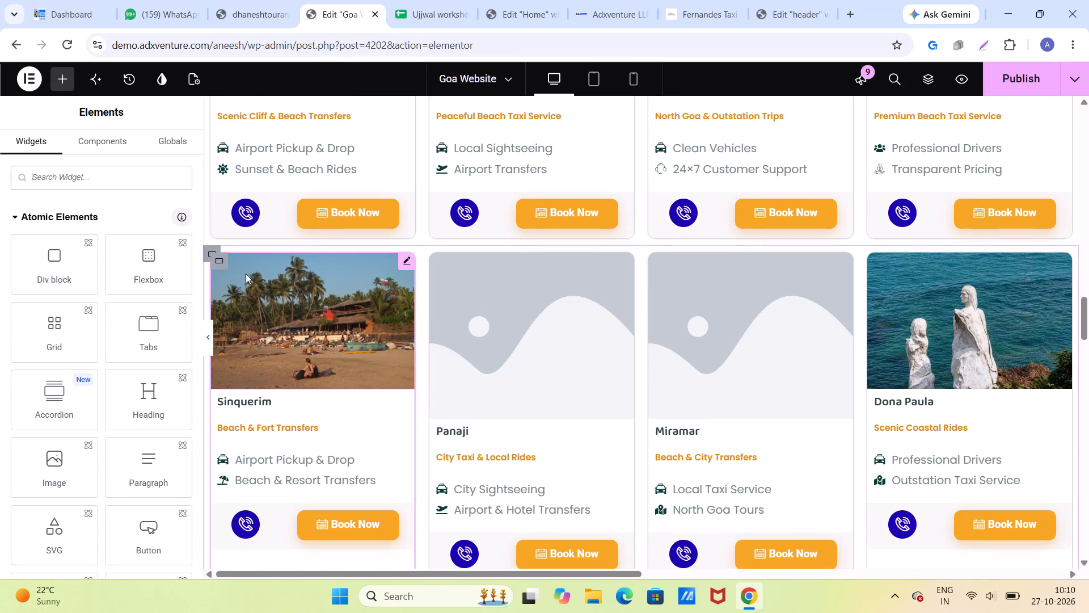
left_click(211, 249)
right_click(211, 249)
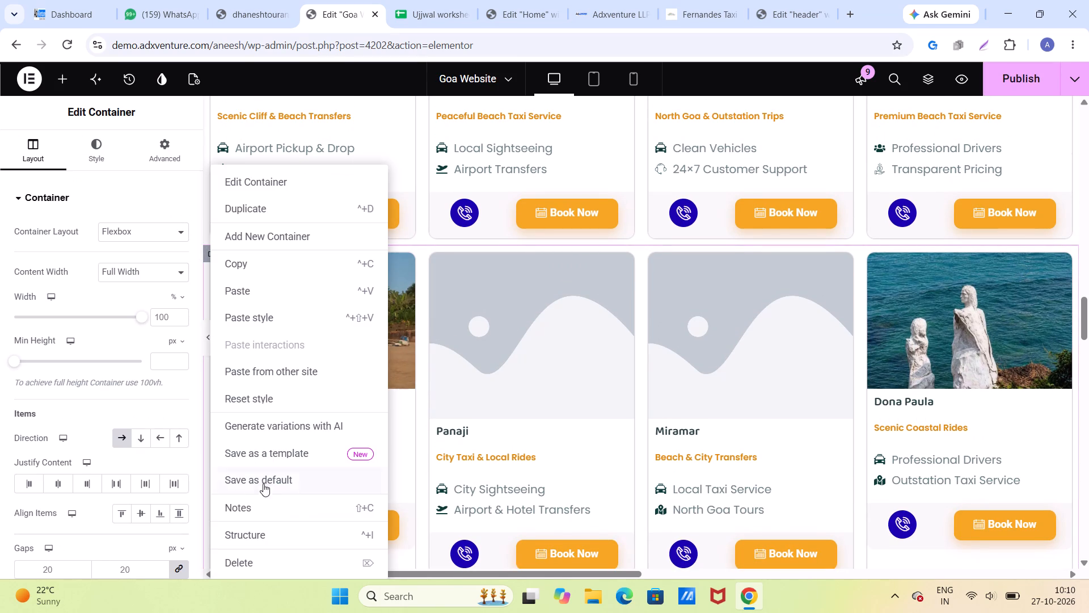
left_click(254, 562)
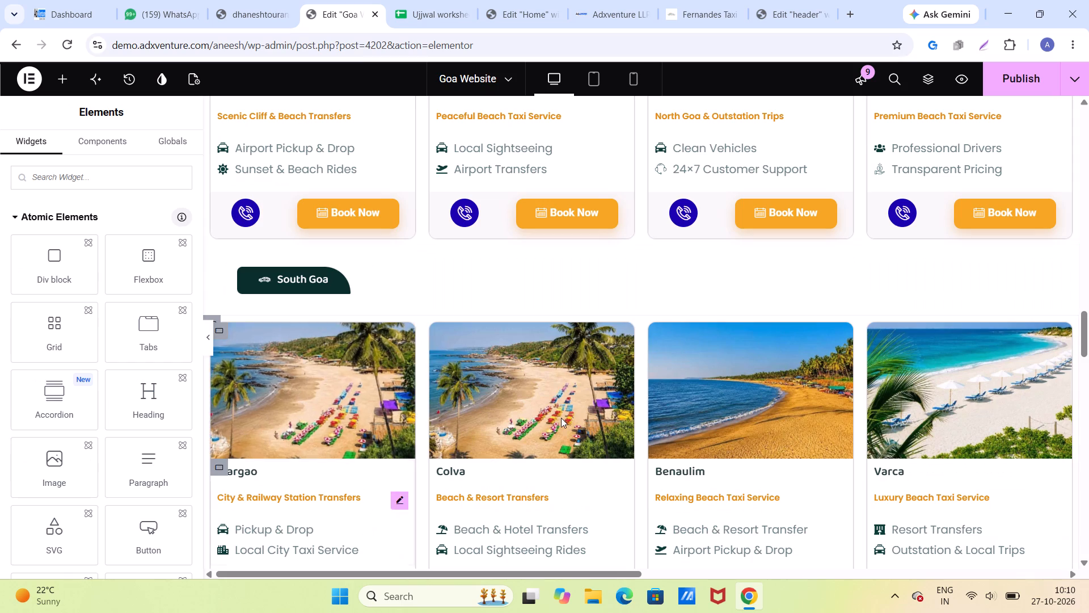
Review the desktop layout from the About Us section through the destination cards and features to the footer.
scroll(554, 400, "up", 19)
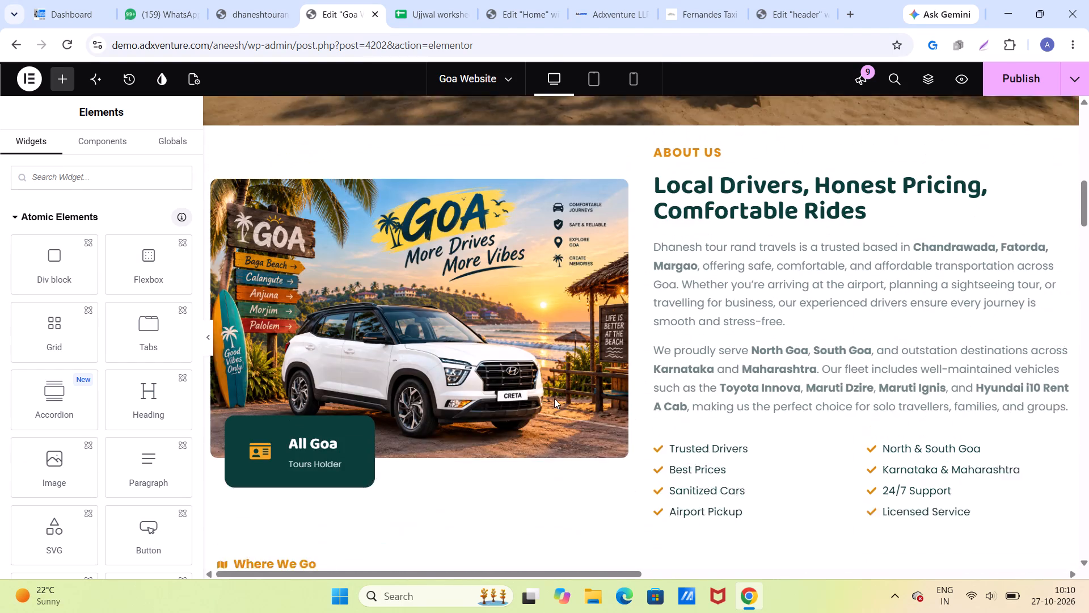
scroll(554, 398, "down", 15)
scroll(554, 398, "up", 1)
scroll(554, 398, "down", 7)
scroll(554, 398, "up", 1)
scroll(554, 398, "down", 11)
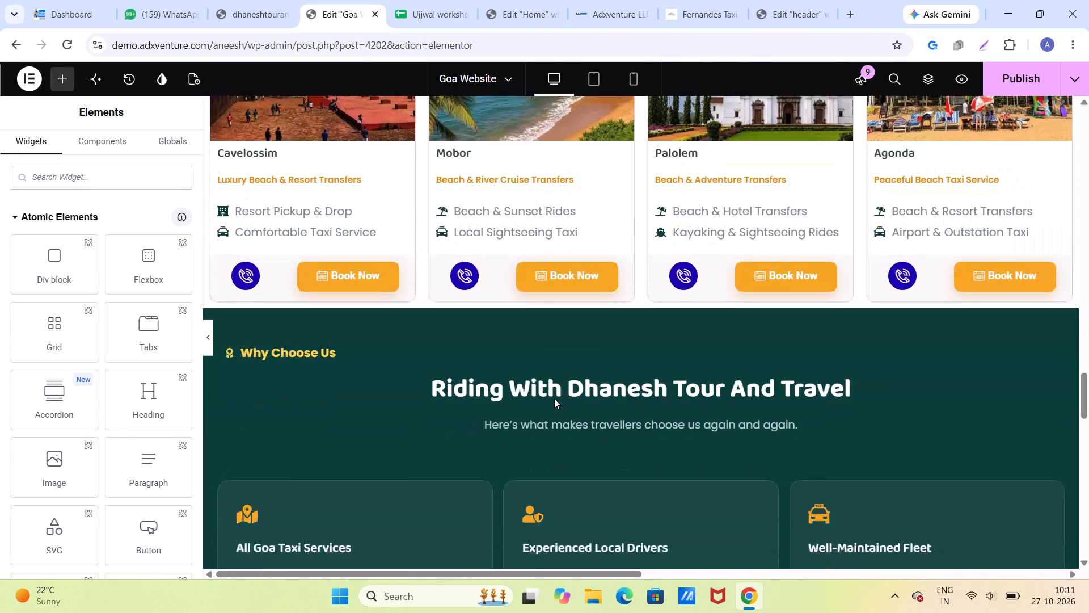
scroll(554, 398, "down", 18)
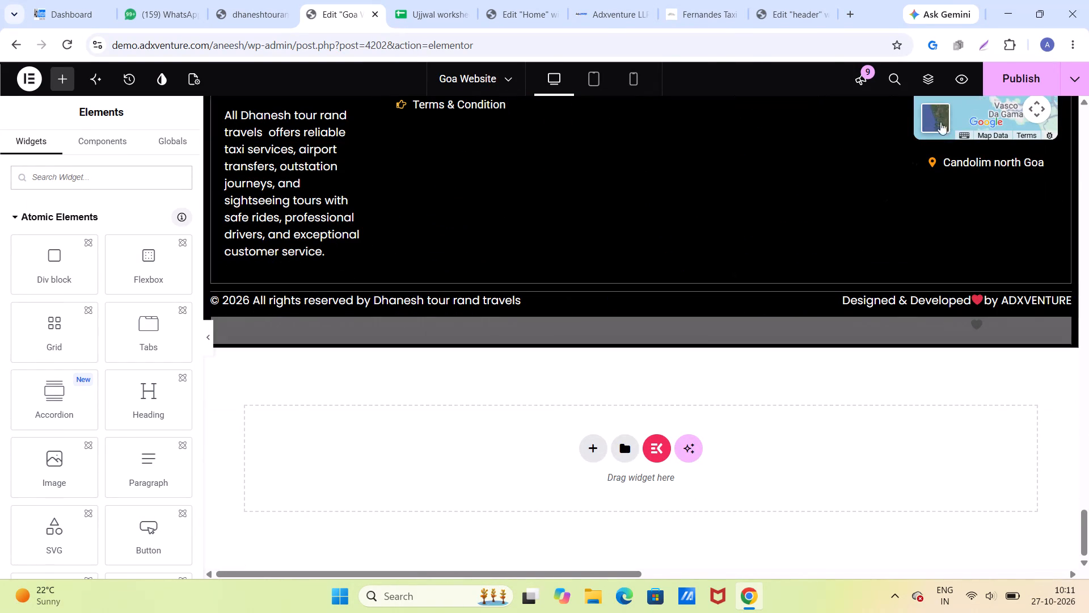
Publish the Goa Website page with the two destination card rows removed.
left_click(999, 77)
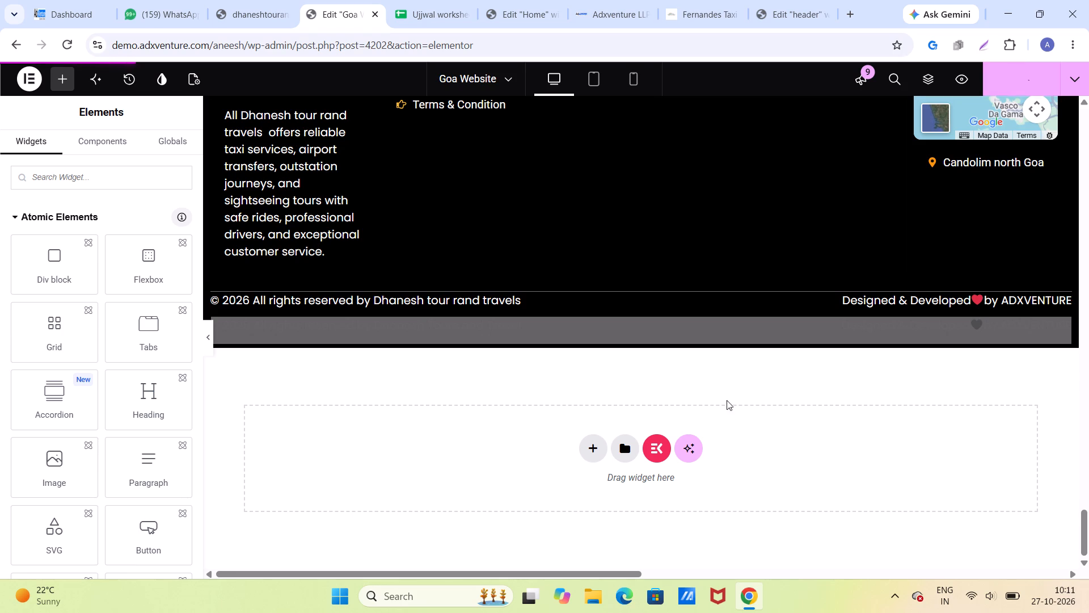
Select the Keshav logo image in the desktop header for editing.
scroll(728, 397, "up", 20)
scroll(728, 397, "up", 20)
scroll(728, 397, "up", 6)
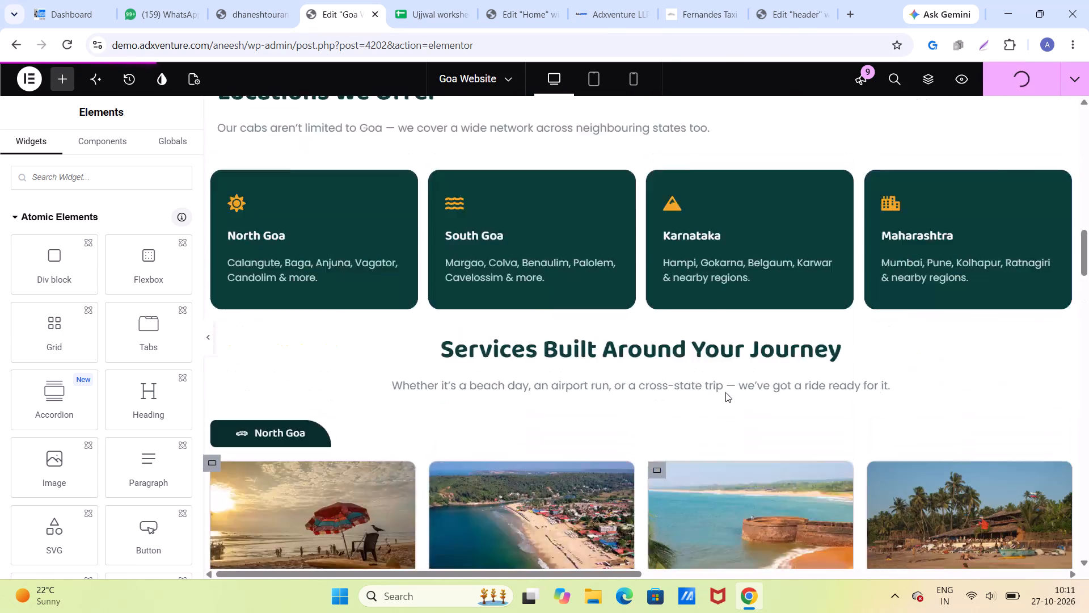
scroll(725, 392, "up", 15)
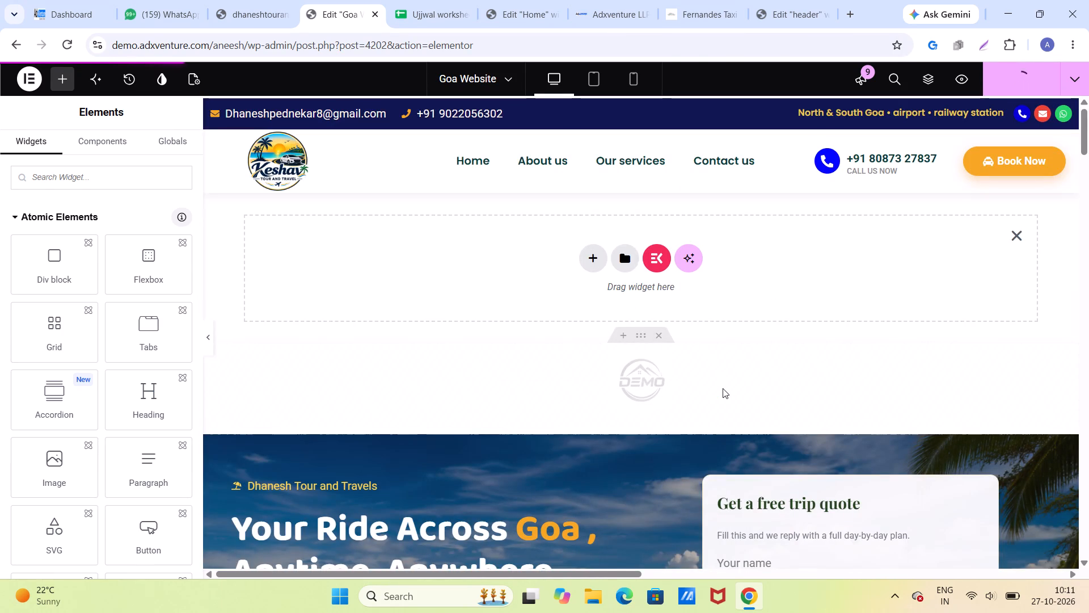
left_click(275, 166)
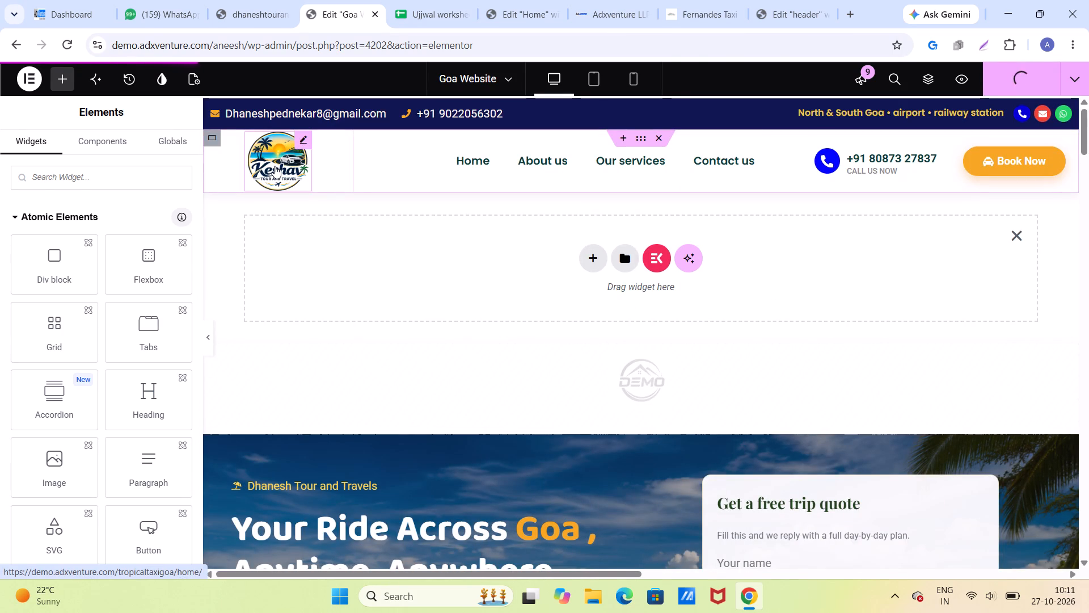
Replace the Keshav logo in the desktop header with the blue round DEMO logo from the media library.
left_click(105, 272)
scroll(335, 297, "down", 4)
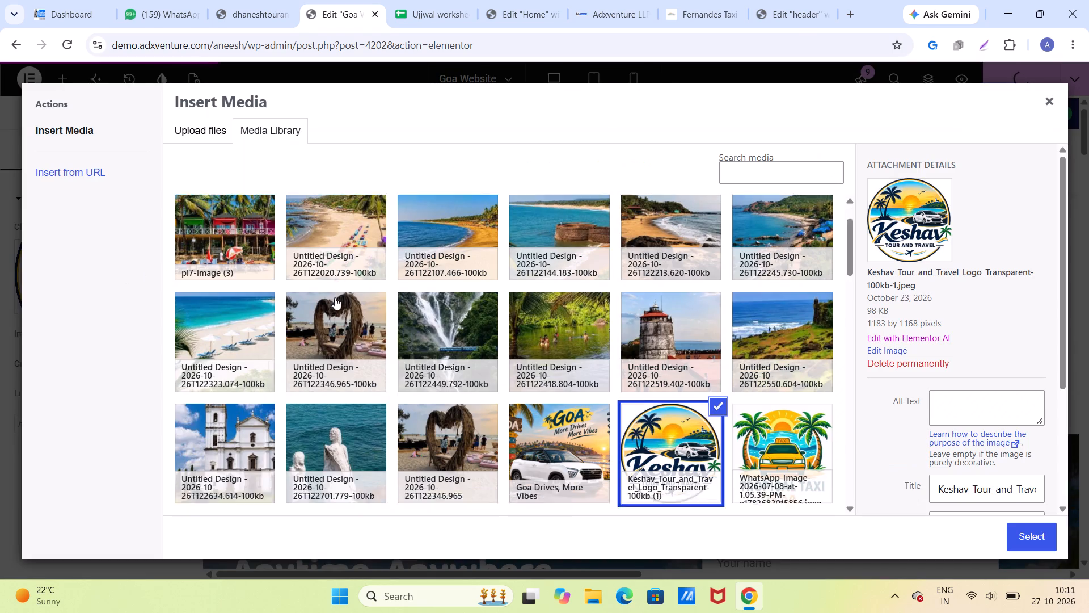
scroll(335, 297, "down", 5)
scroll(334, 295, "up", 1)
scroll(334, 295, "down", 5)
scroll(339, 293, "up", 1)
scroll(339, 293, "down", 13)
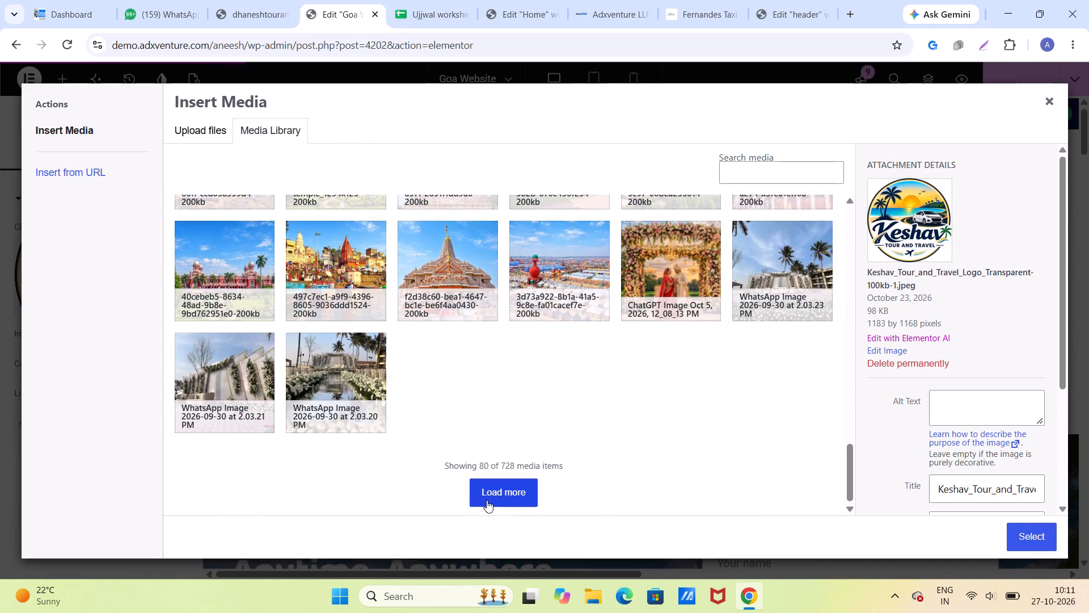
left_click(486, 496)
scroll(449, 403, "down", 2)
scroll(449, 403, "up", 1)
scroll(449, 403, "down", 9)
scroll(446, 405, "up", 1)
scroll(446, 405, "down", 3)
scroll(446, 406, "up", 1)
scroll(444, 406, "down", 3)
scroll(443, 408, "up", 1)
scroll(443, 410, "down", 15)
scroll(437, 393, "up", 1)
scroll(436, 387, "down", 12)
left_click(433, 489)
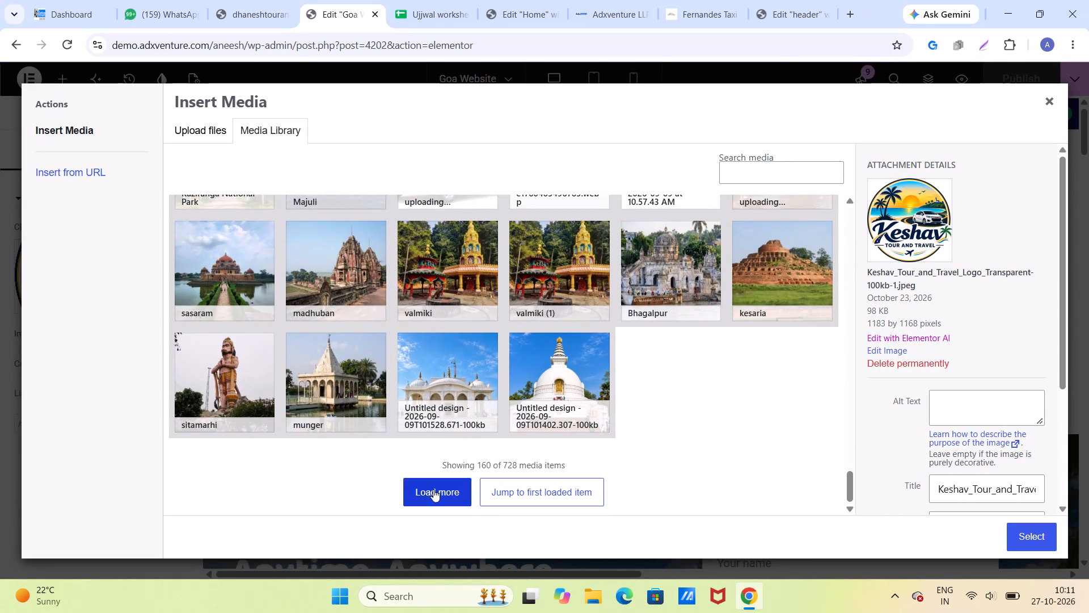
scroll(396, 380, "down", 14)
scroll(396, 380, "down", 14)
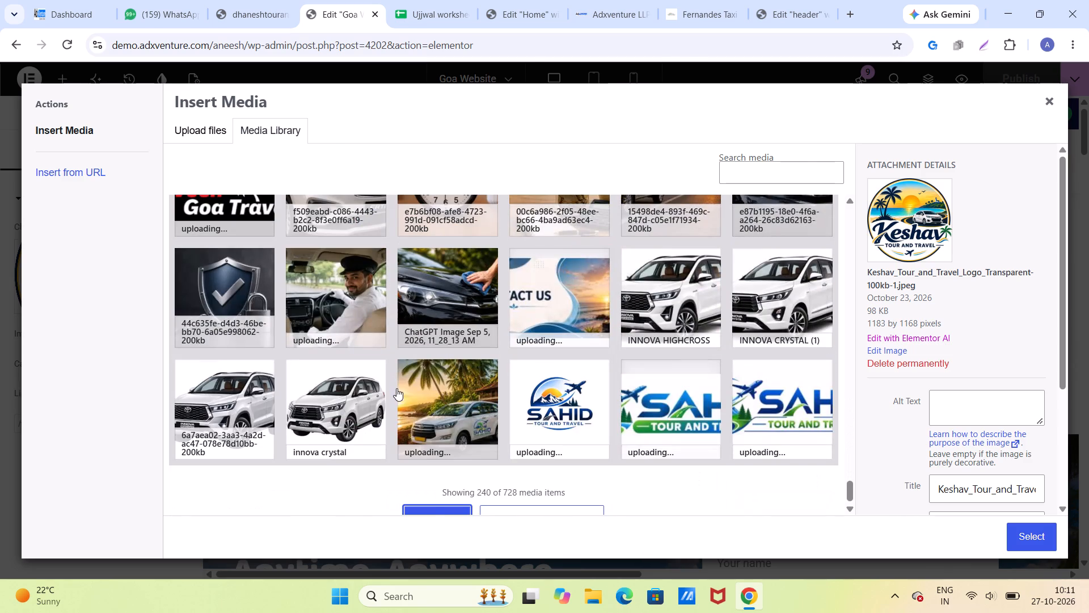
left_click(432, 495)
scroll(413, 412, "down", 7)
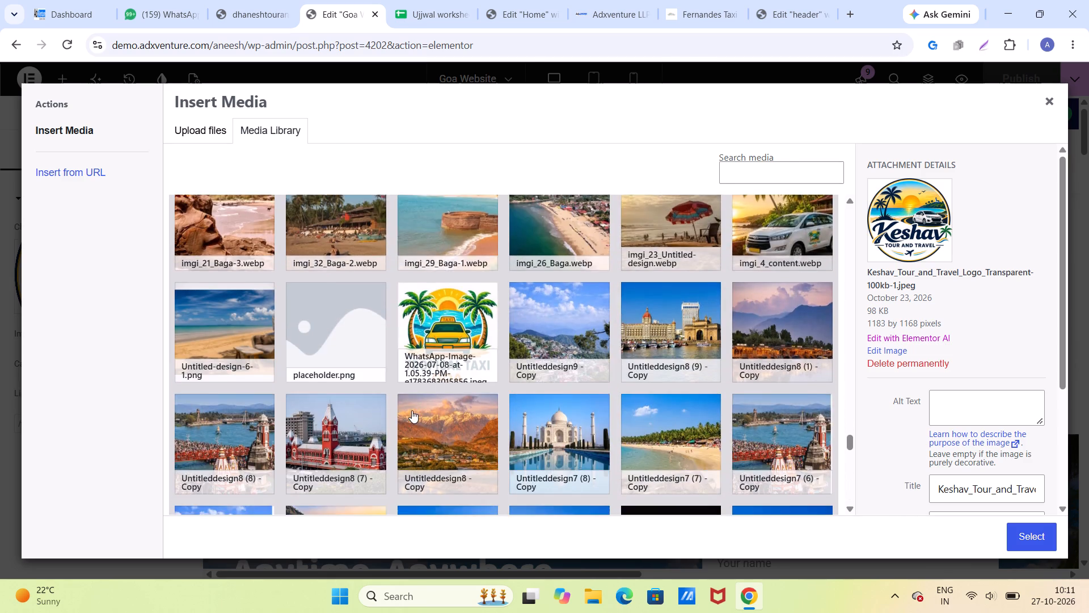
scroll(412, 410, "down", 2)
scroll(412, 410, "up", 1)
scroll(412, 410, "down", 14)
scroll(411, 410, "up", 2)
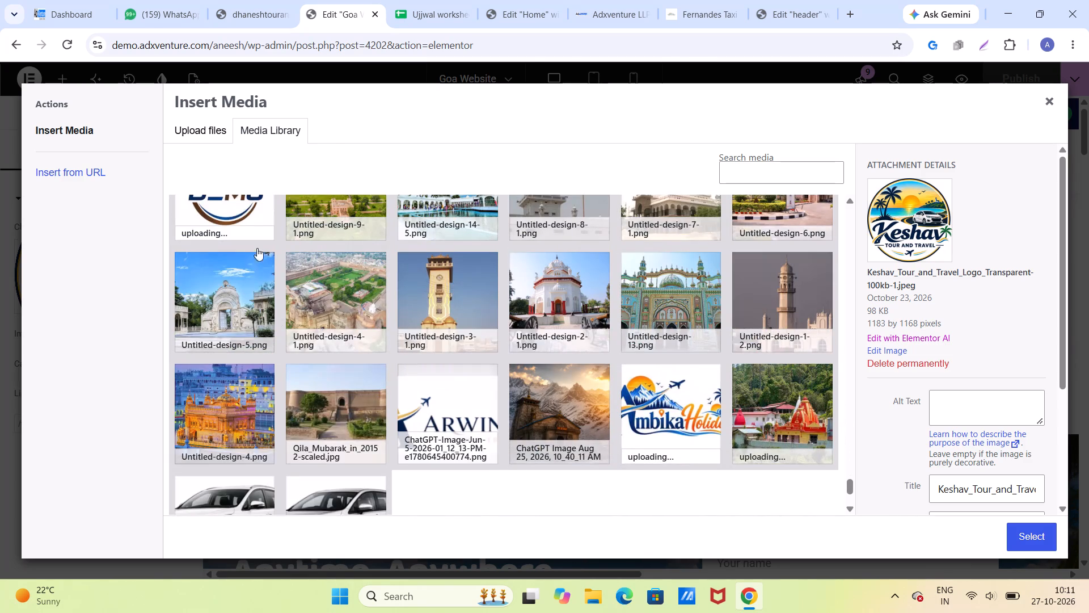
left_click(232, 209)
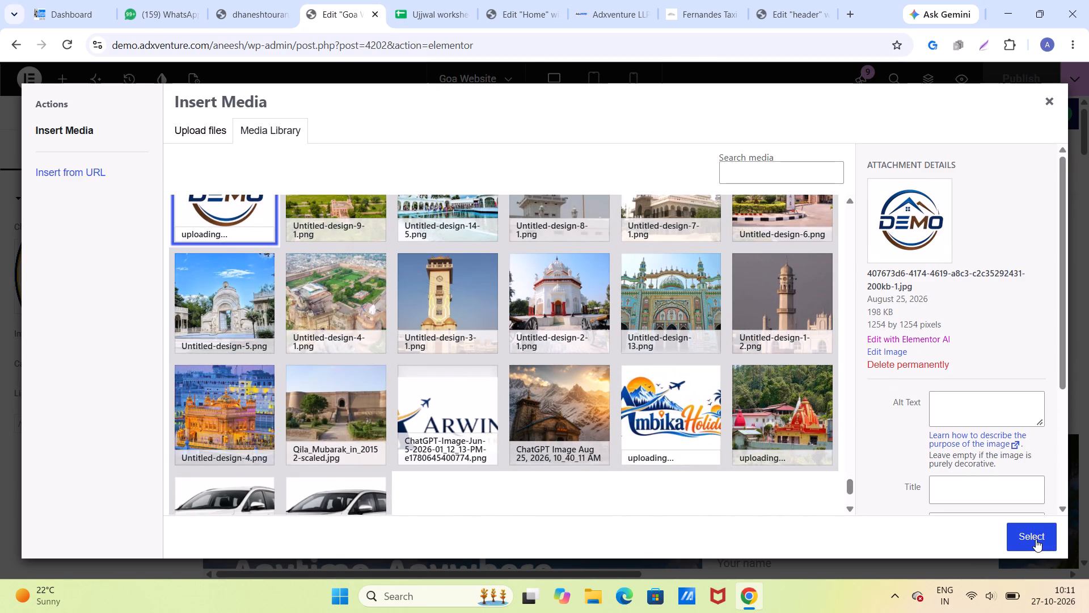
left_click(1036, 537)
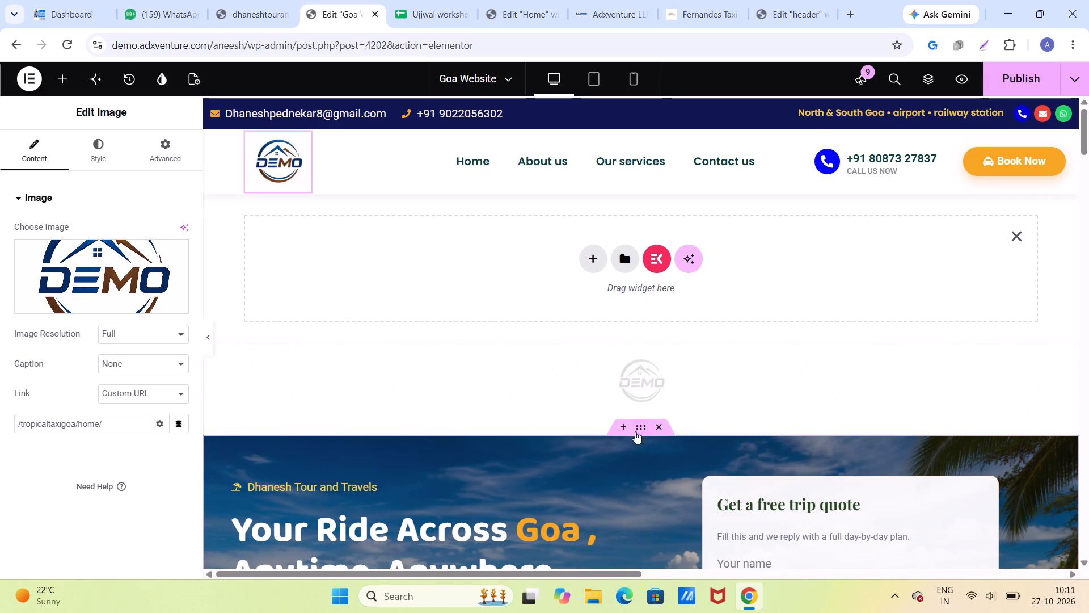
Check the Book Now button's link and clear the telephone link from the header's Call Us Now icon box.
left_click(990, 170)
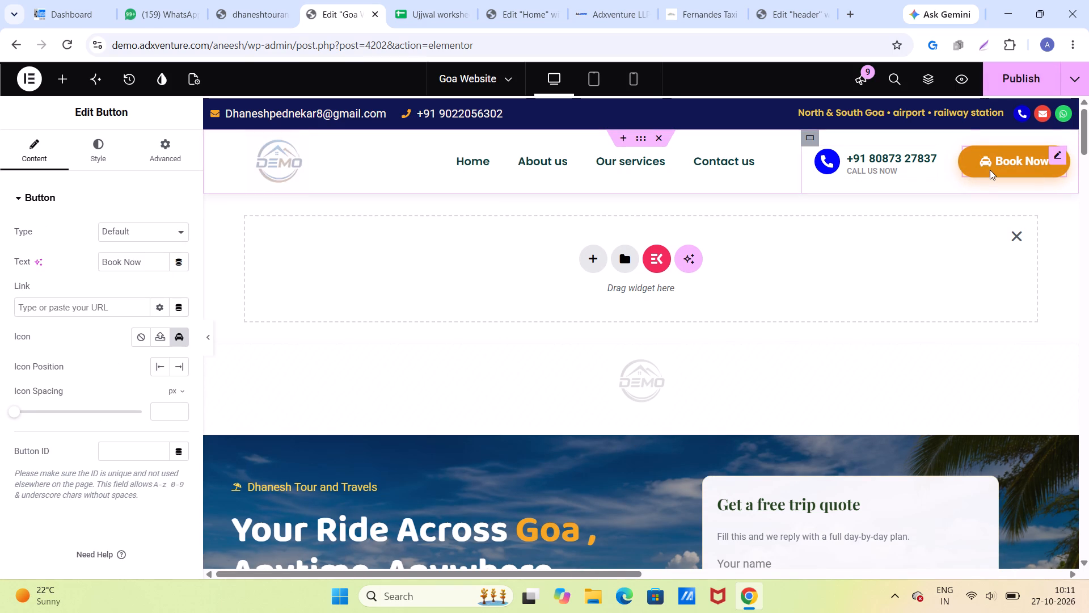
left_click(883, 163)
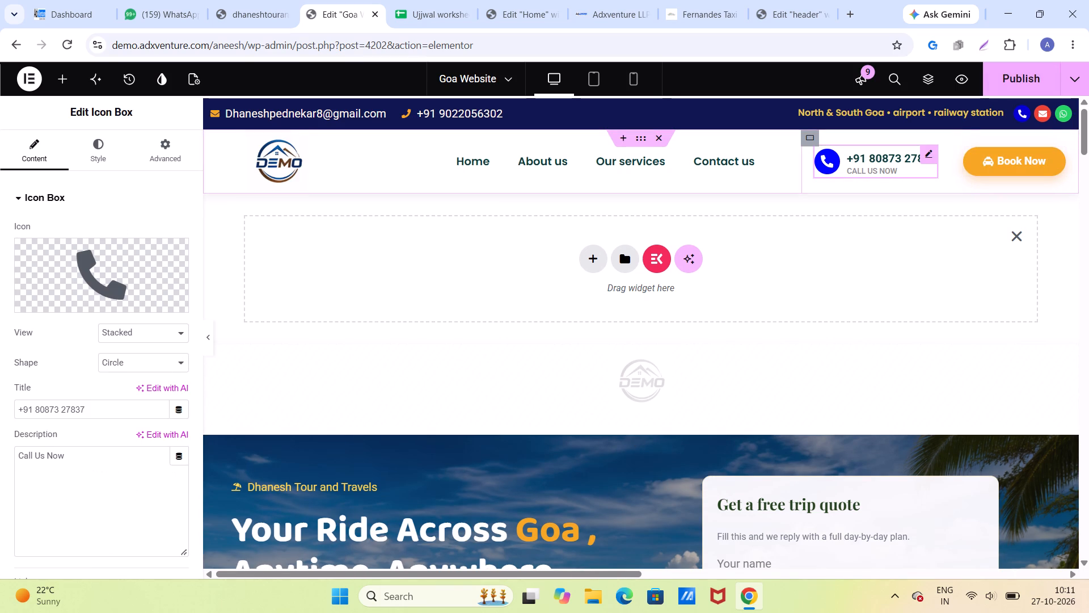
scroll(60, 421, "down", 3)
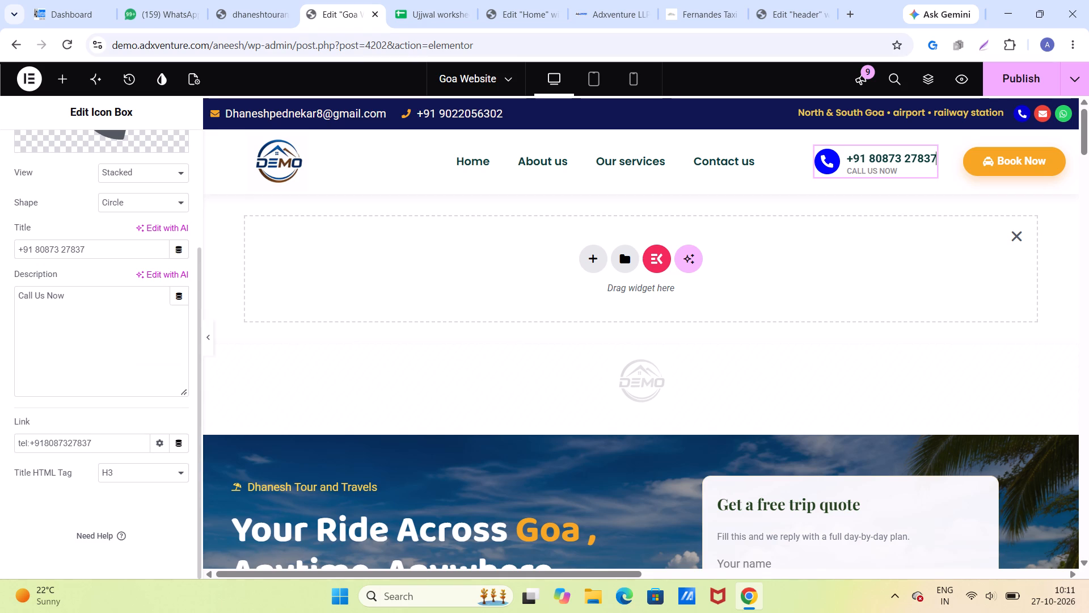
left_click_drag(110, 447, 13, 457)
key("BackSpace")
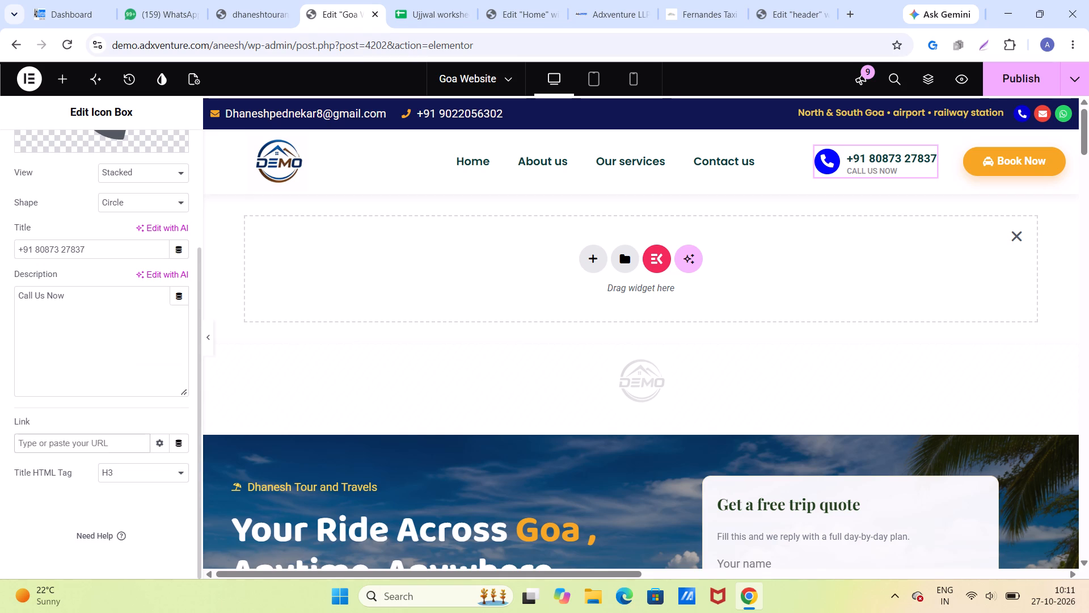
Publish the Goa Website page with the replaced desktop logo and cleared call link.
left_click(1000, 73)
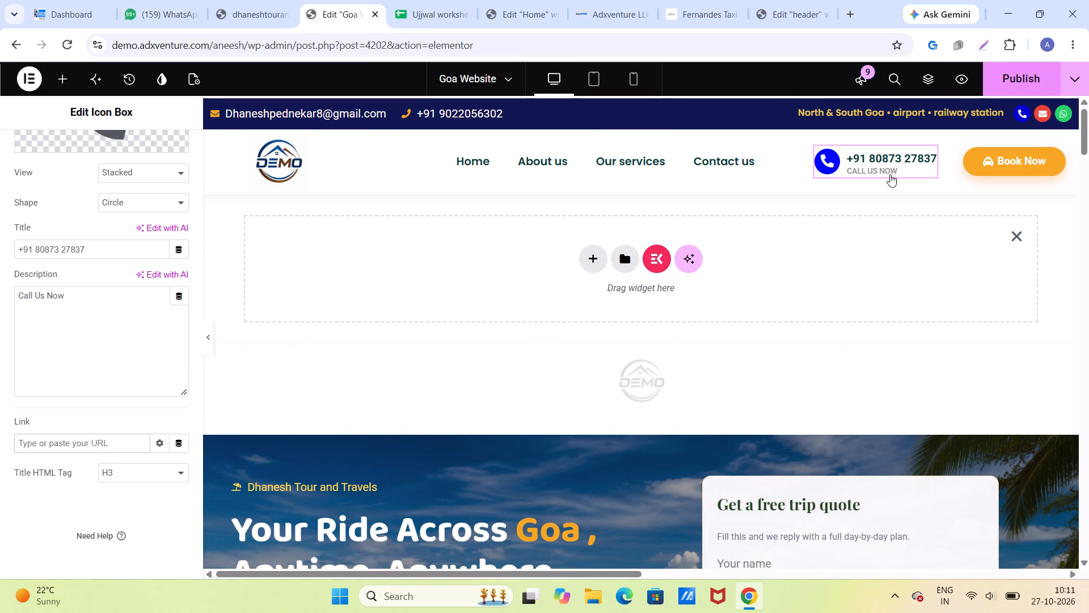
scroll(776, 263, "up", 4)
scroll(635, 292, "up", 4)
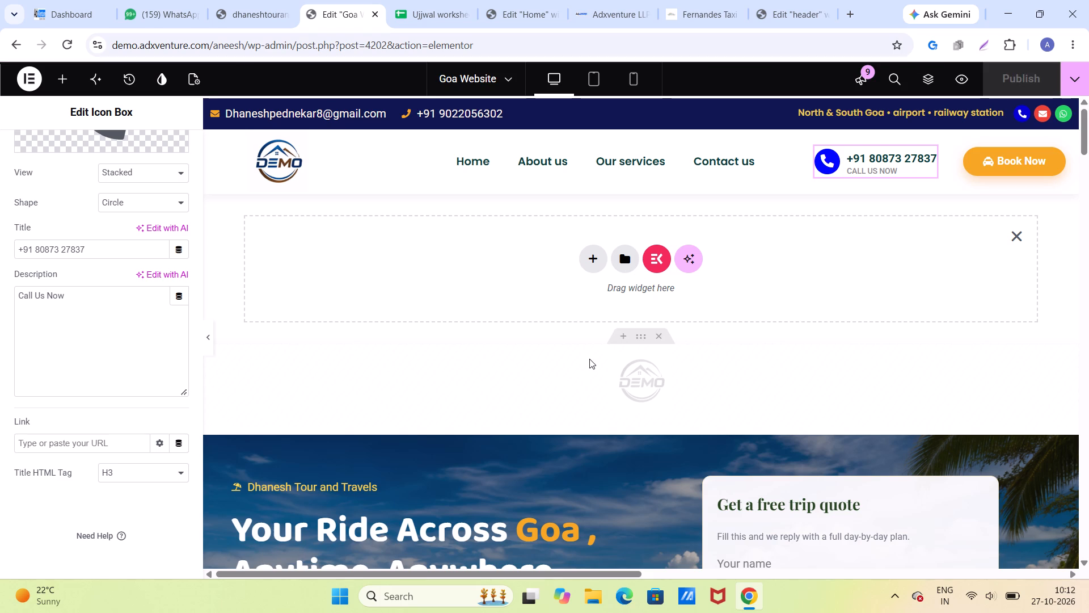
scroll(589, 359, "up", 1)
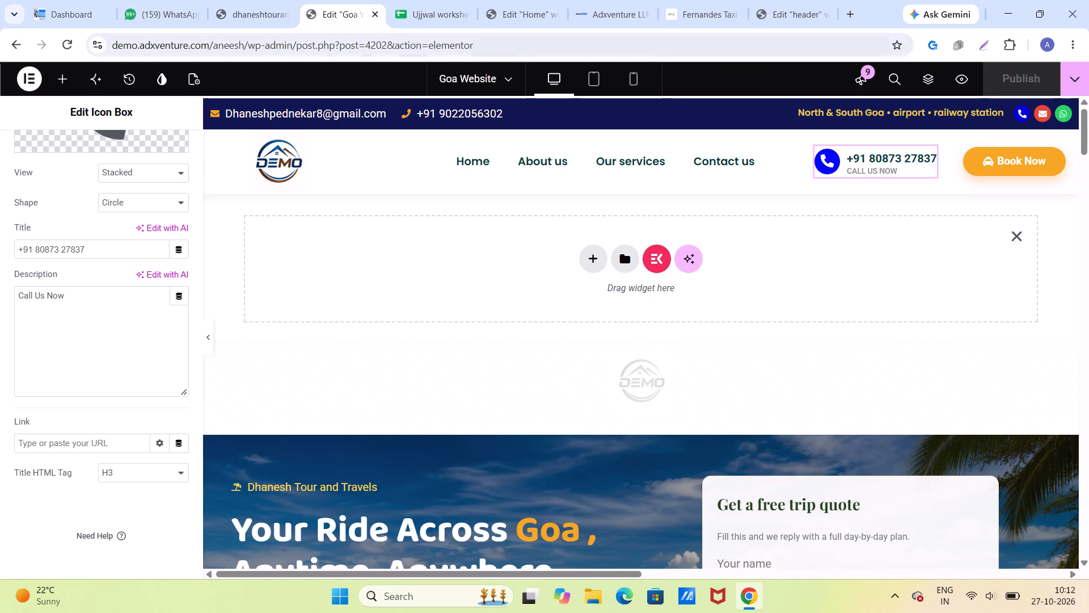
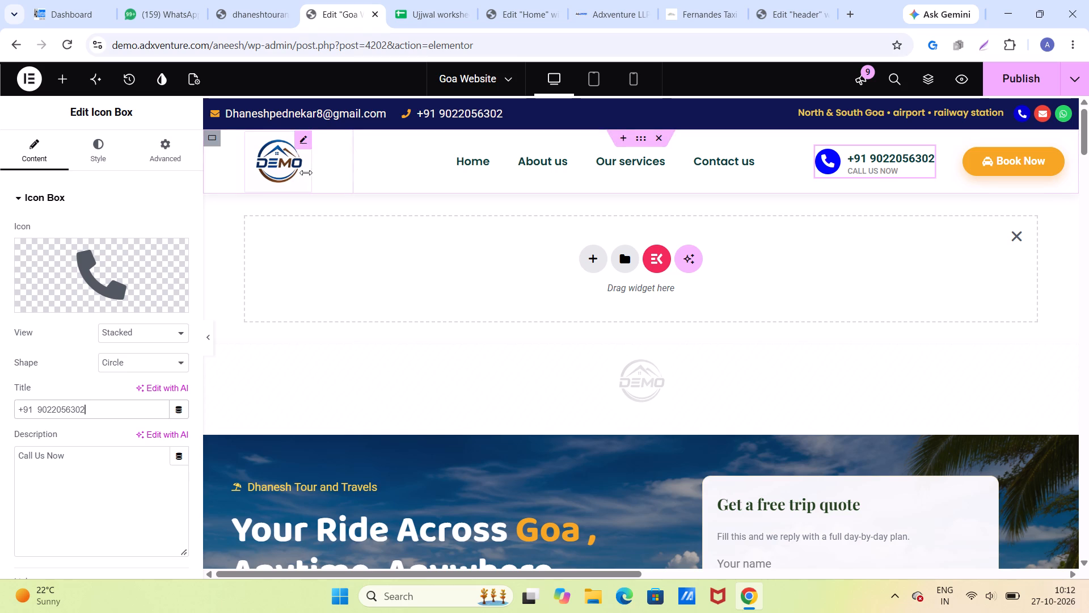
Widen the DEMO logo element in the desktop header by resizing its frame outward on both sides.
left_click_drag(306, 168, 322, 184)
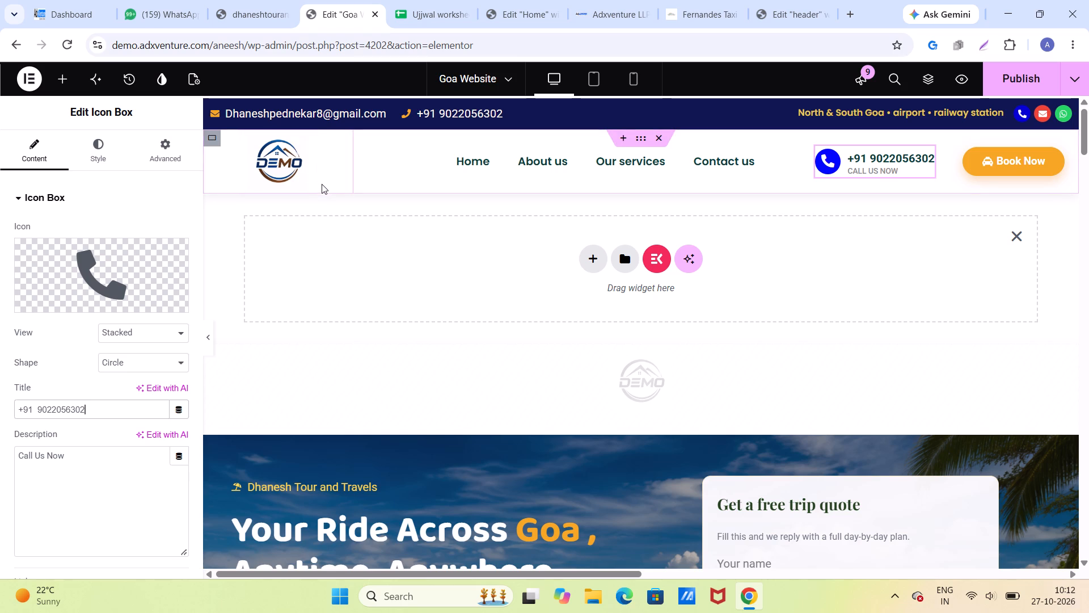
left_click_drag(322, 184, 324, 187)
left_click_drag(315, 178, 325, 188)
left_click_drag(325, 188, 335, 199)
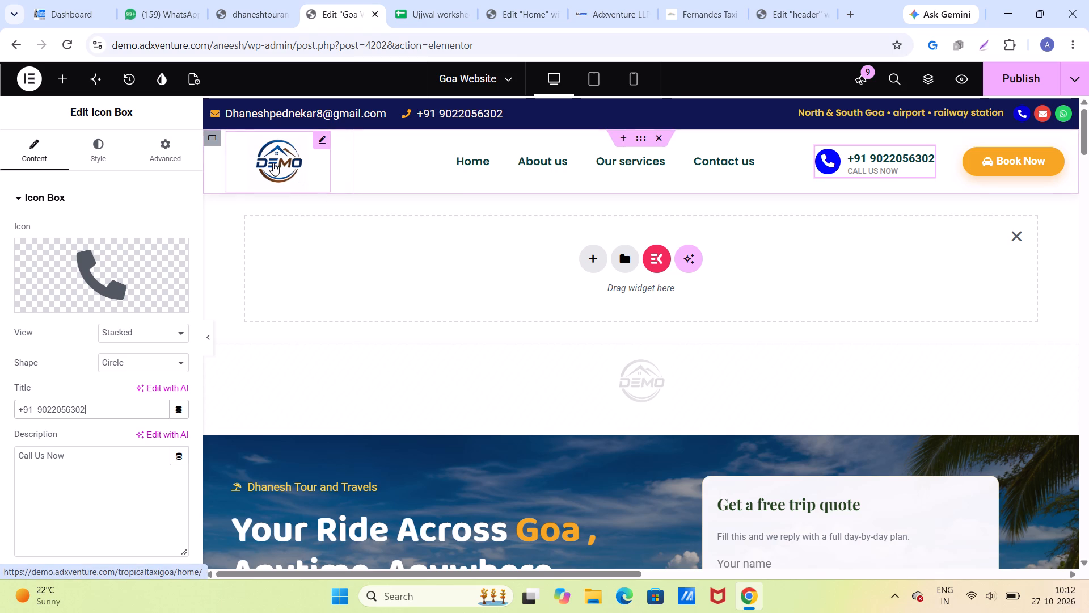
Publish the Goa Website page with the widened header logo element.
left_click(989, 90)
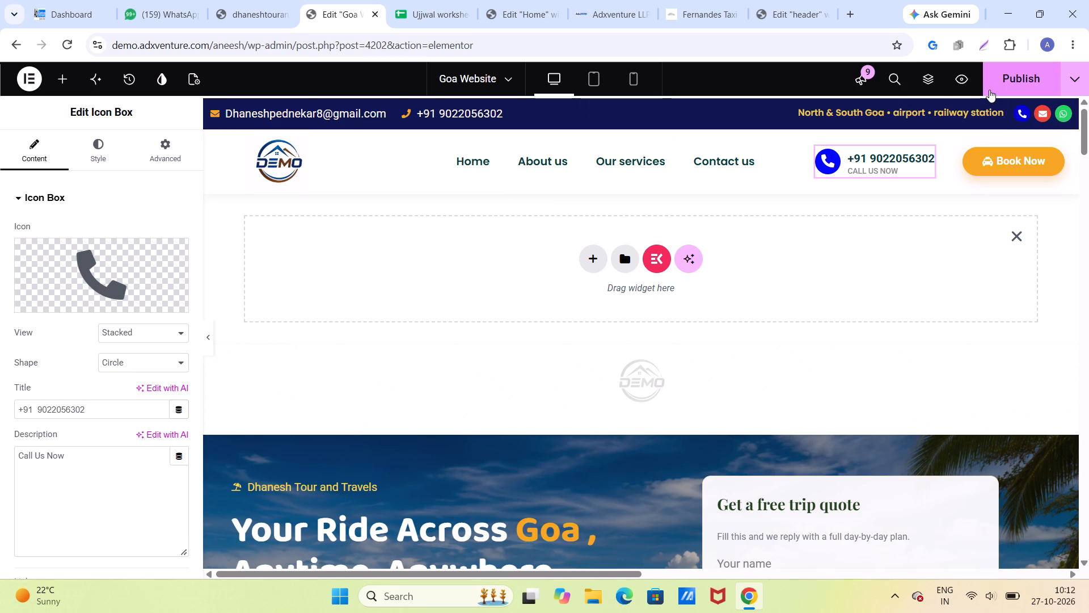
scroll(747, 248, "down", 11)
scroll(746, 248, "up", 5)
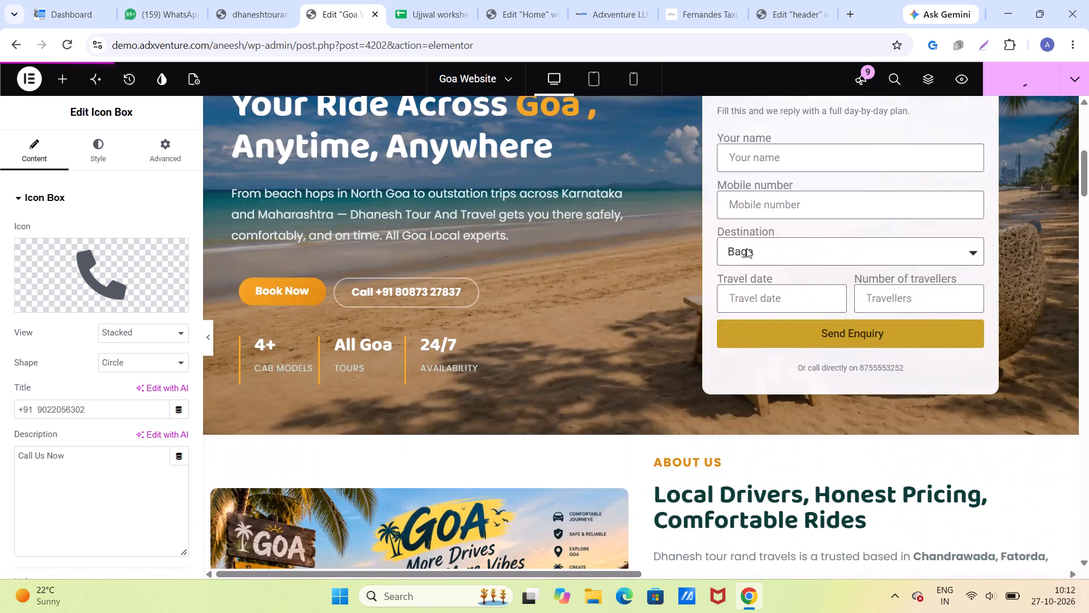
scroll(746, 248, "up", 1)
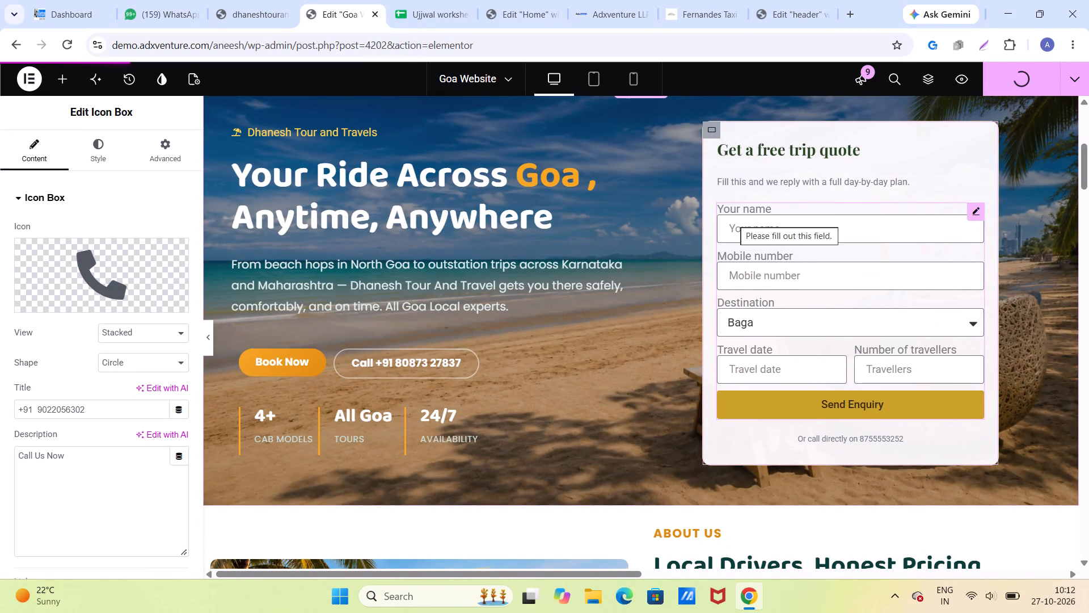
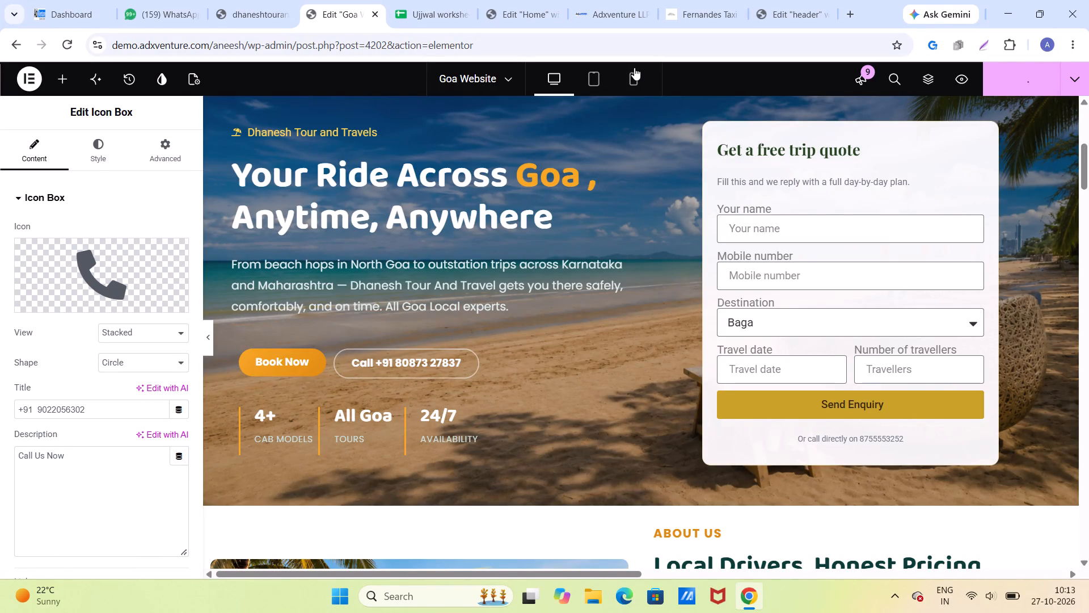
Switch to the mobile preview and review the header and hero section for layout problems.
left_click(634, 68)
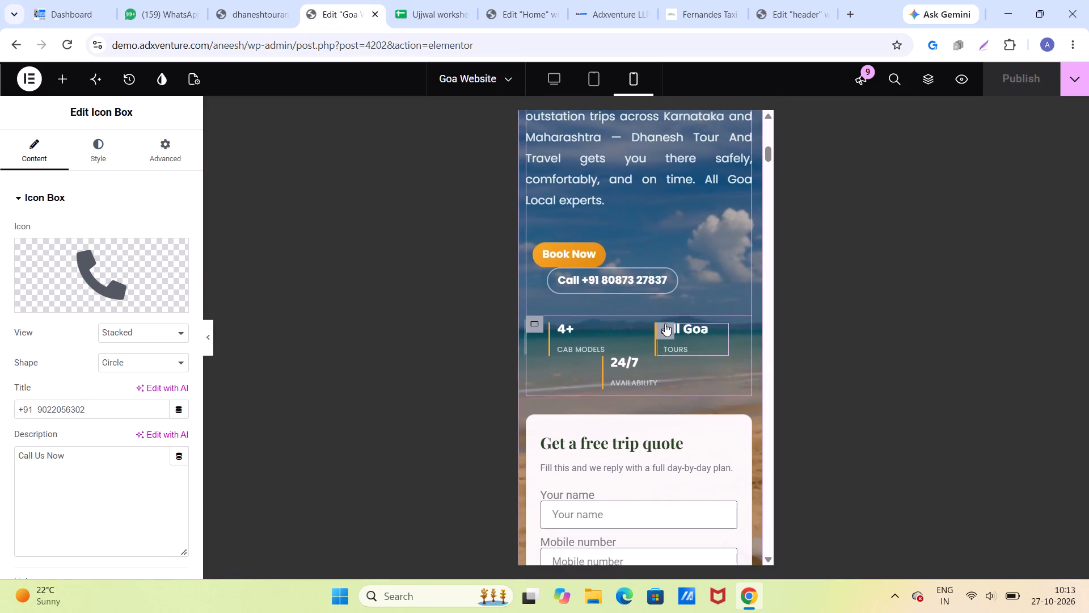
scroll(665, 318, "down", 7)
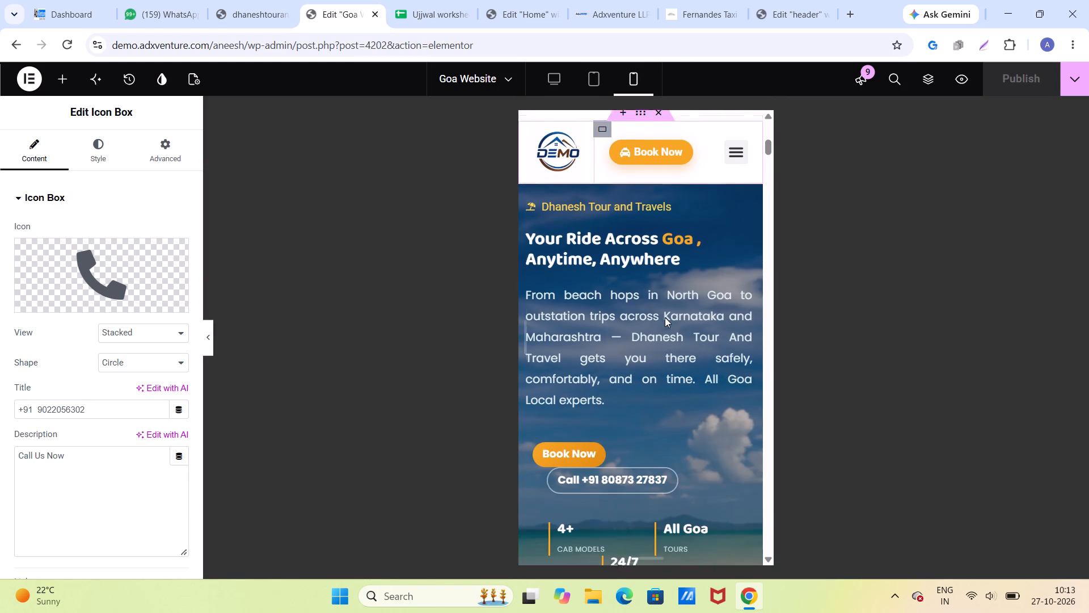
scroll(665, 317, "up", 10)
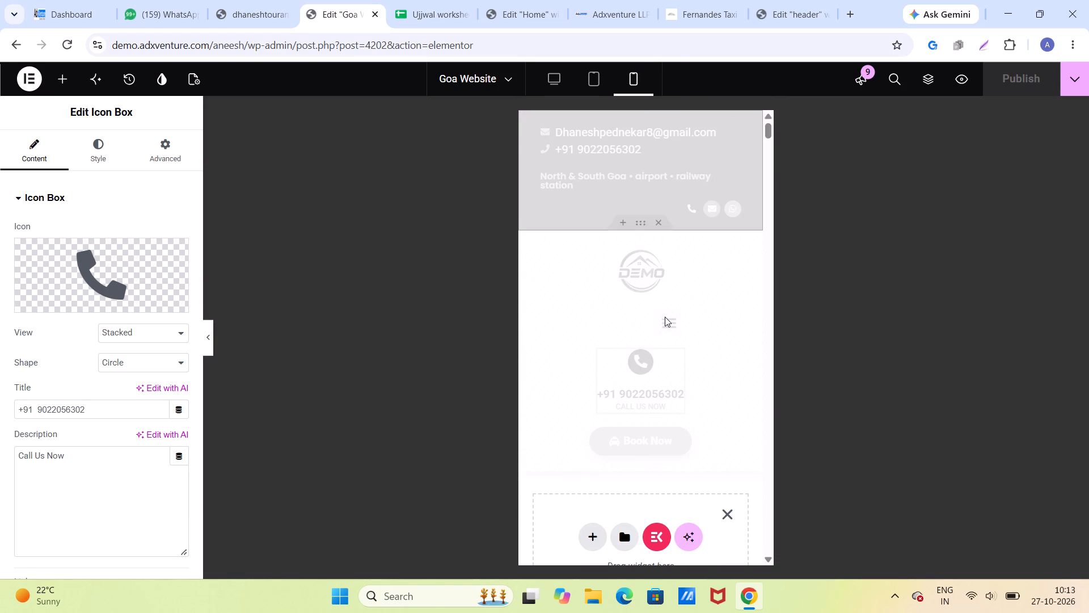
scroll(665, 317, "down", 6)
scroll(665, 317, "up", 3)
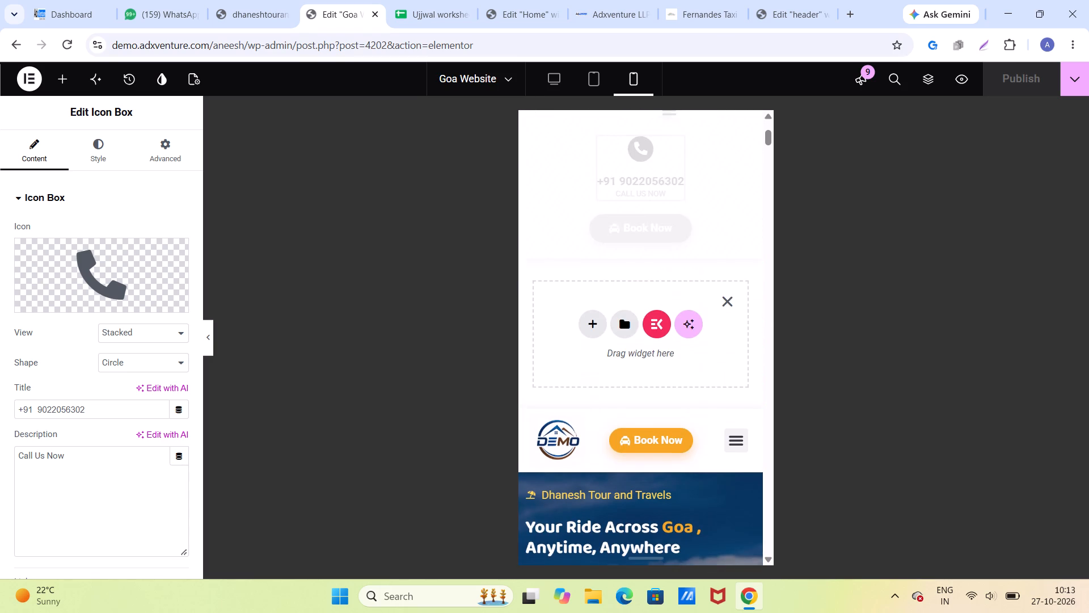
scroll(665, 317, "down", 6)
scroll(665, 317, "up", 2)
scroll(665, 317, "down", 1)
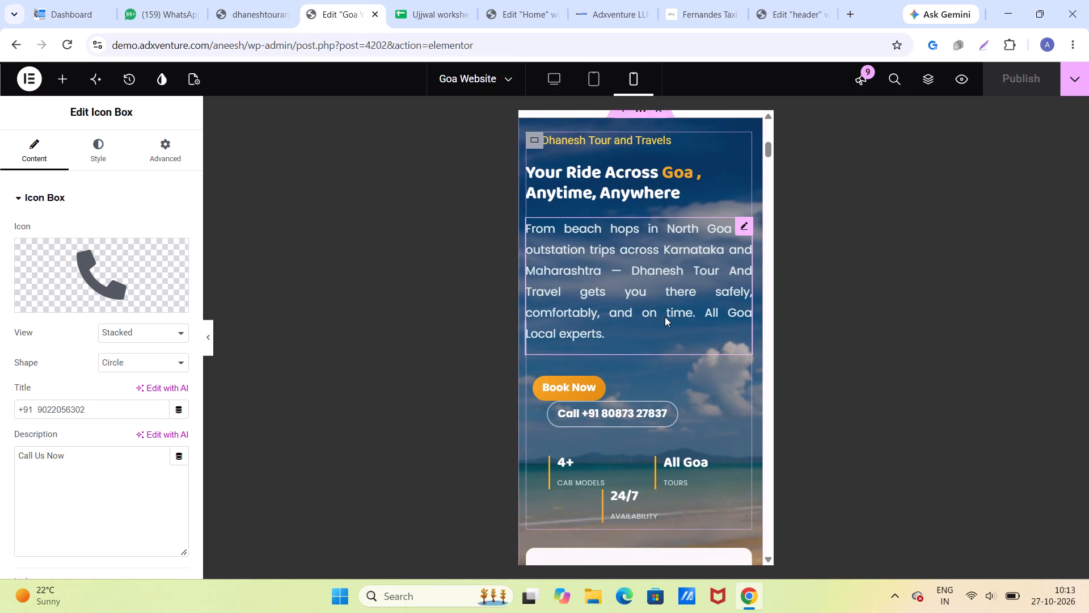
scroll(665, 317, "down", 1)
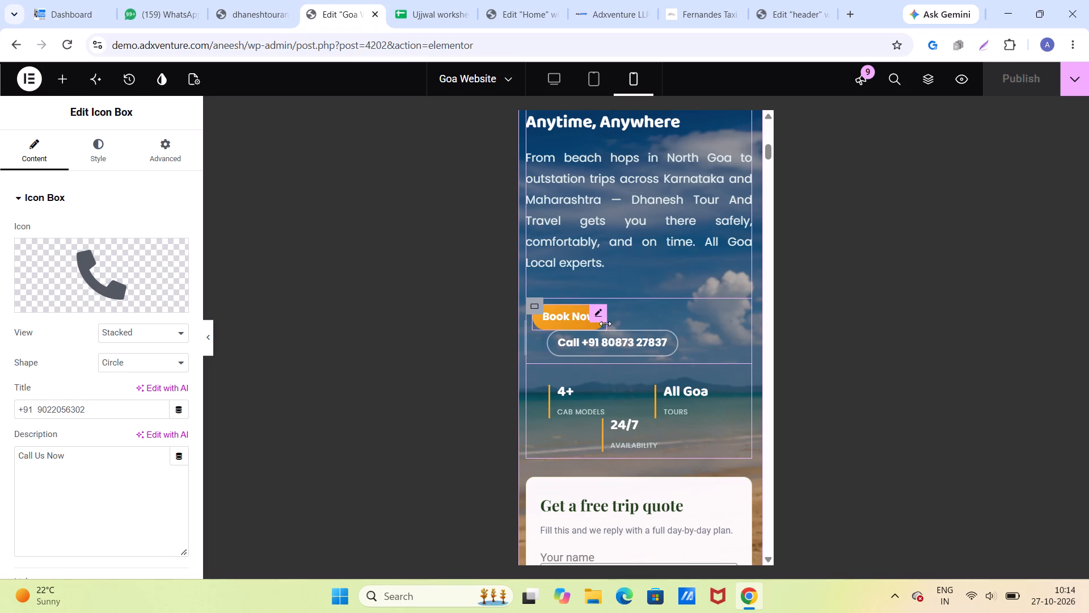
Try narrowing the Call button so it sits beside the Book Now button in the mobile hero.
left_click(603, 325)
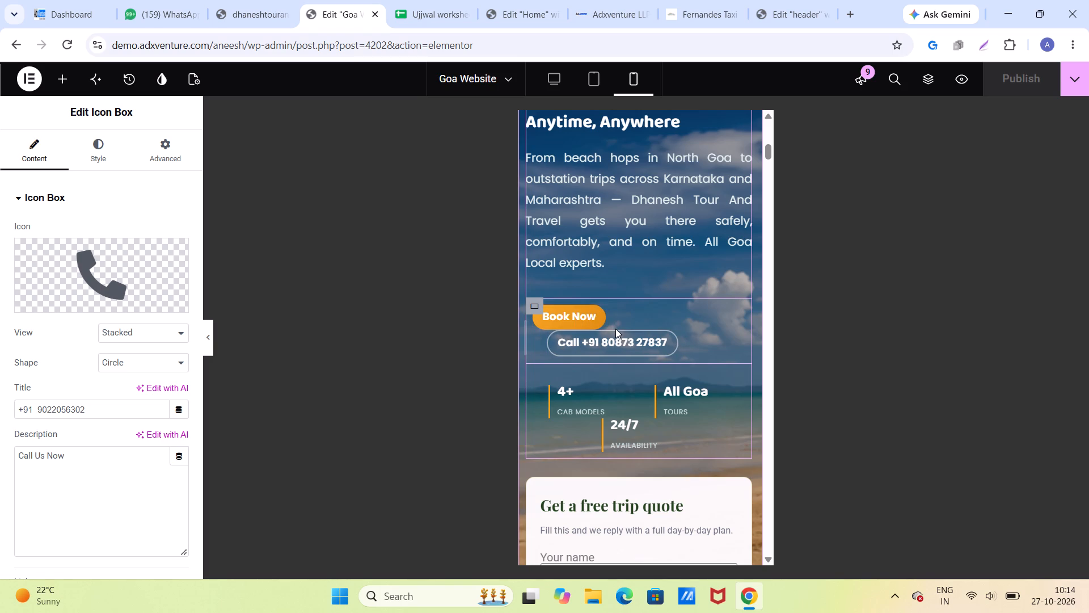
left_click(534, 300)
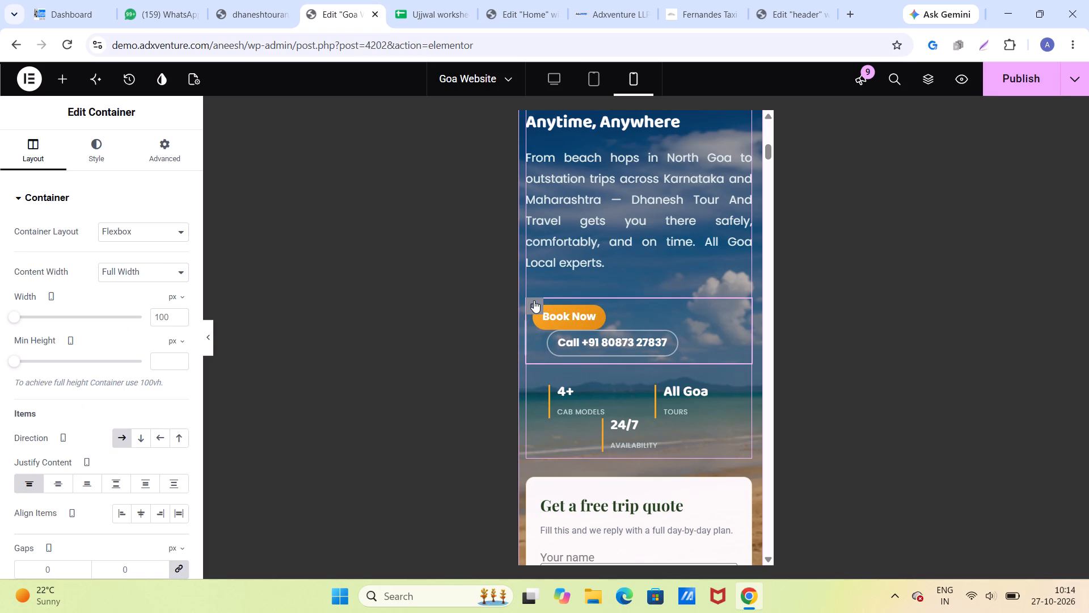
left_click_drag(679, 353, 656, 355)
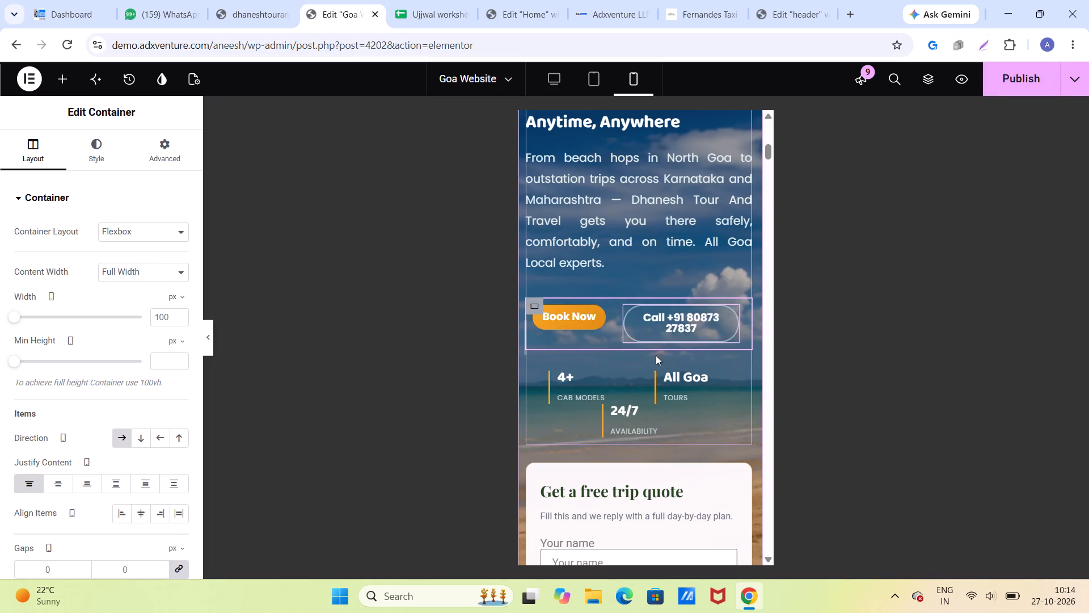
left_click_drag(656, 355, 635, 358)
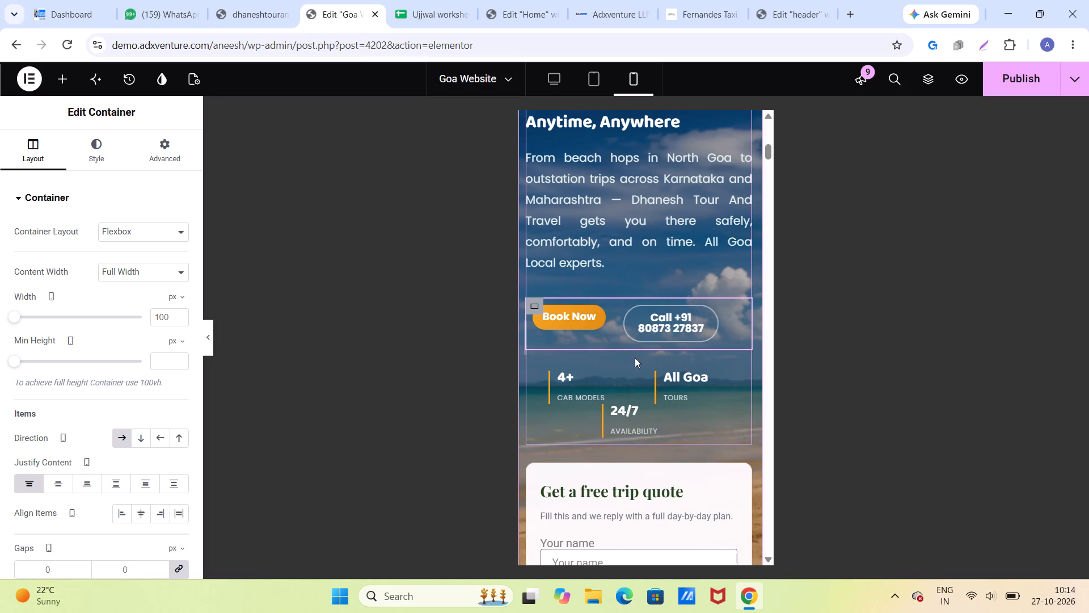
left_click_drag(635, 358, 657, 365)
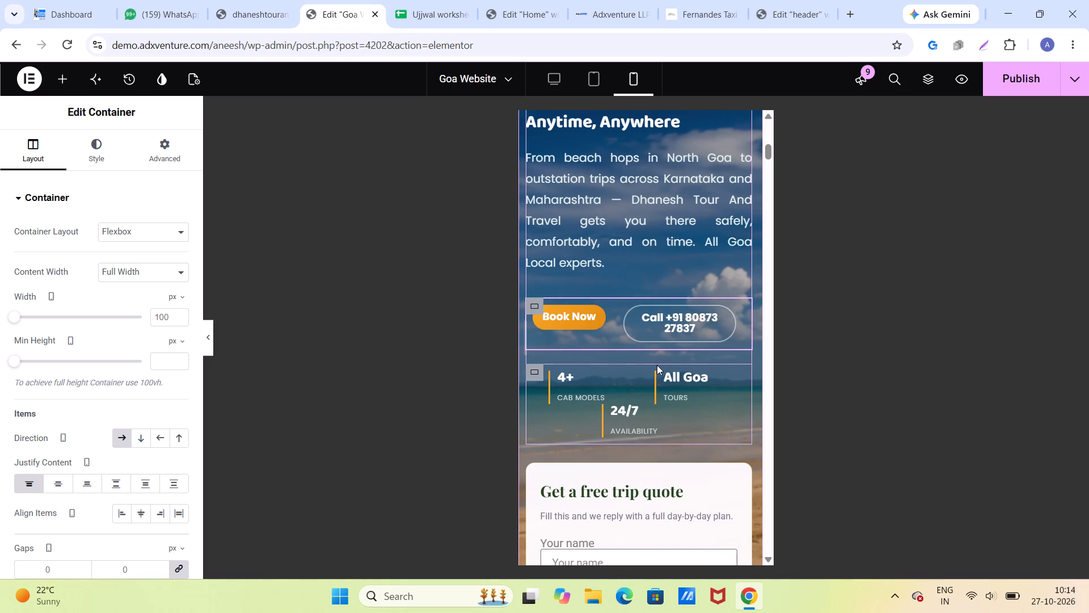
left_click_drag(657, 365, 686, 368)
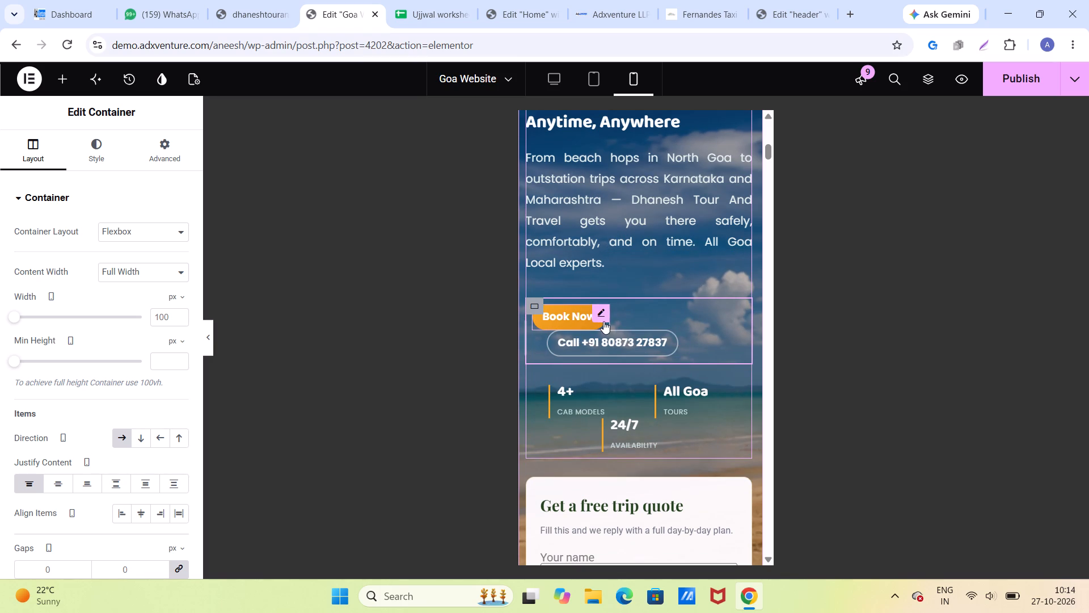
Adjust the Book Now and Call button widths in the mobile hero to fit both buttons on one row.
left_click_drag(608, 324, 594, 325)
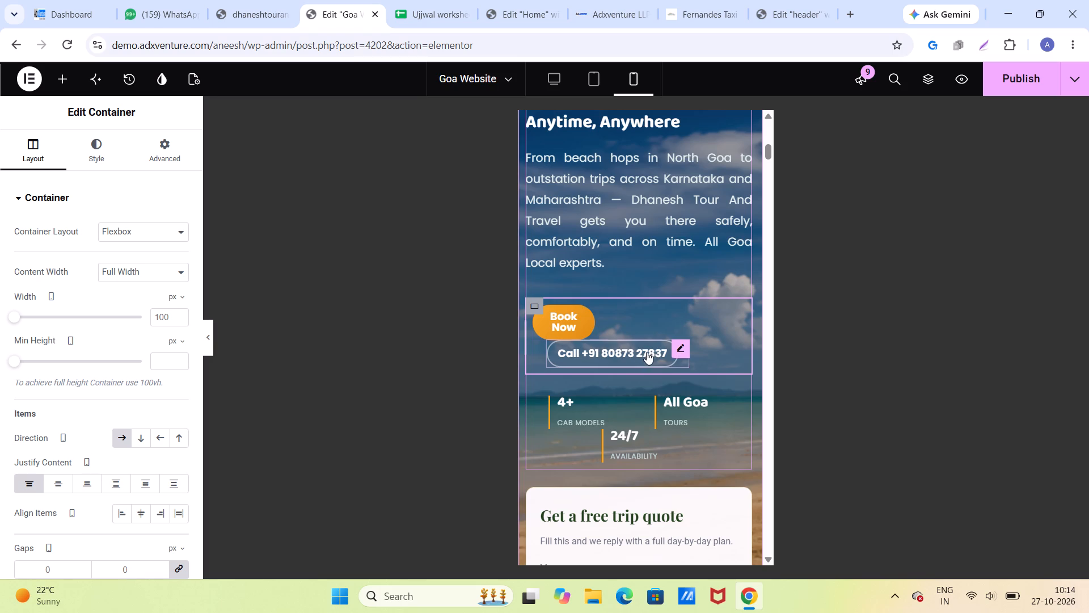
left_click_drag(685, 362, 677, 364)
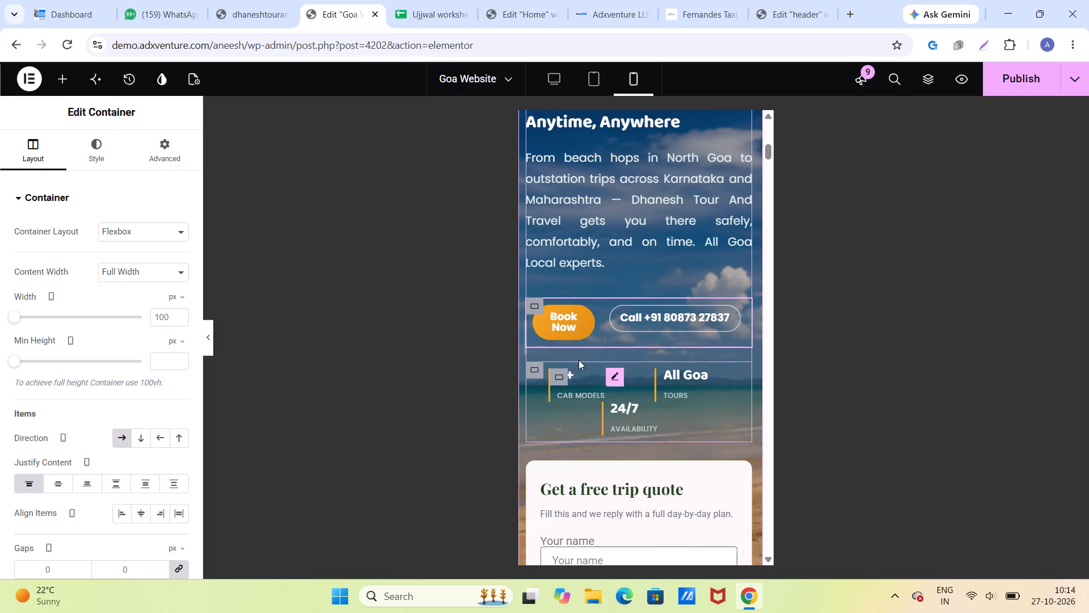
left_click_drag(592, 332, 610, 339)
Reduce the Book Now button's text size and set the Call button's typography size to 12 px in the mobile hero.
left_click(587, 314)
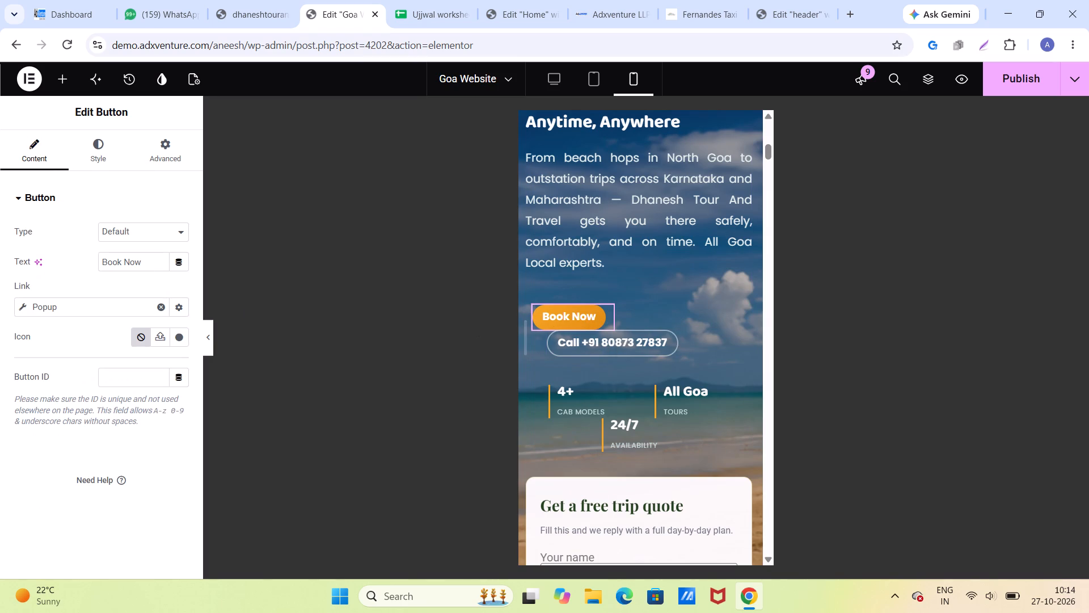
Remove the Popup link from the Book Now button in the hero section.
left_click(162, 305)
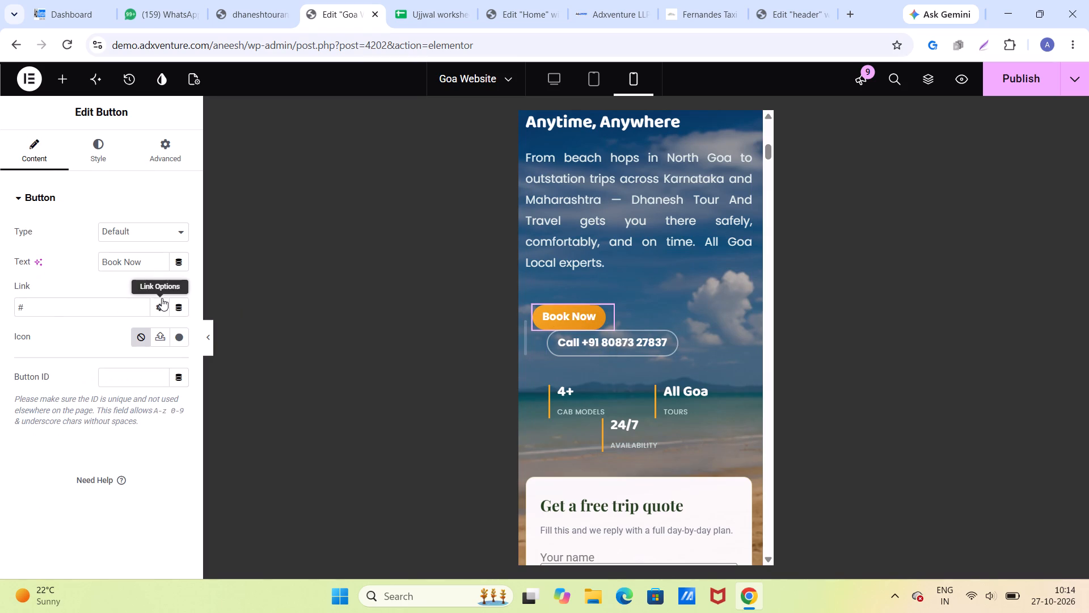
Set the Book Now button's typography size to 10 px in the mobile hero.
left_click(112, 159)
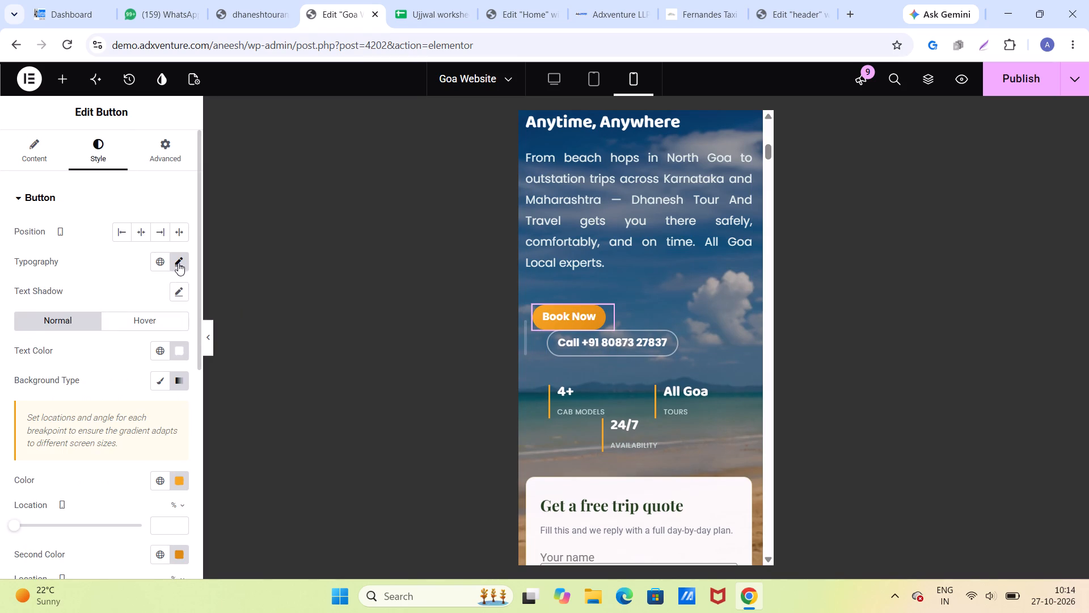
left_click(178, 262)
left_click(170, 369)
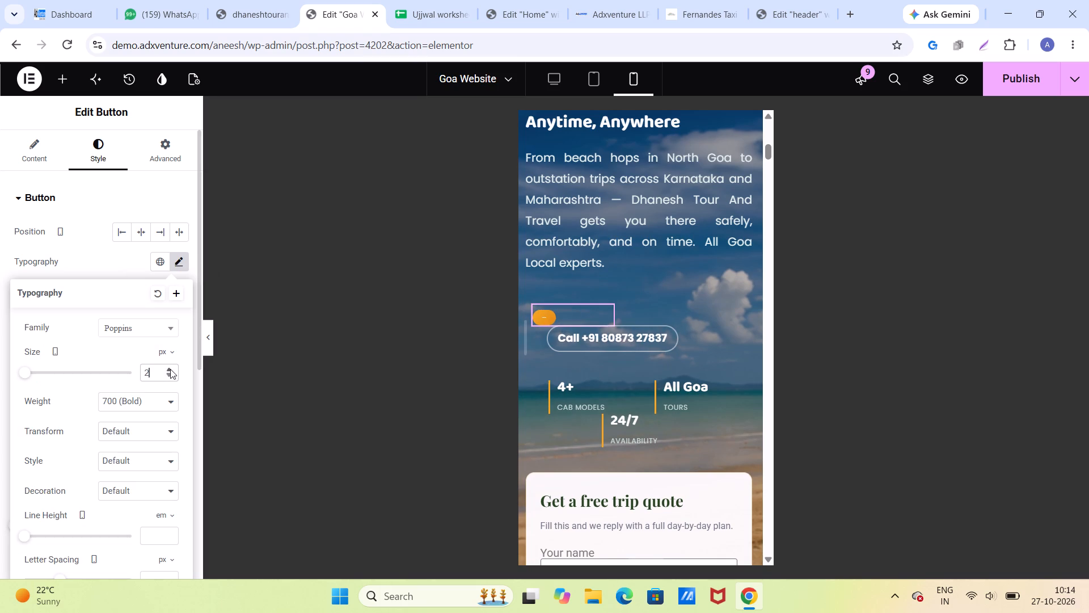
triple_click(170, 369)
left_click(170, 369)
double_click(170, 369)
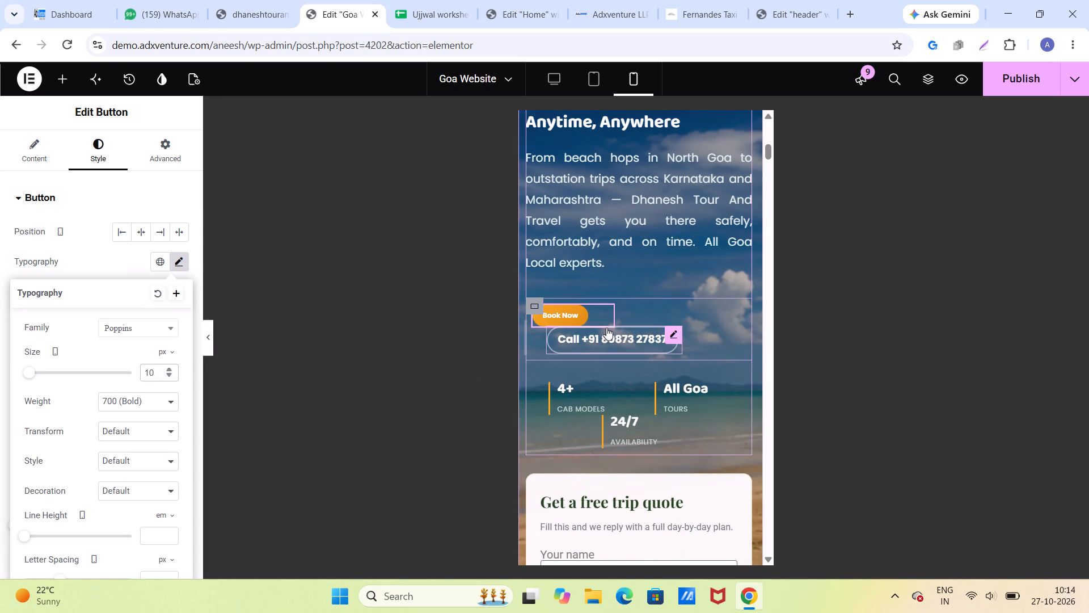
Narrow the Book Now button's container in the mobile hero so the Call button fits beside it on one row.
left_click_drag(612, 322, 594, 326)
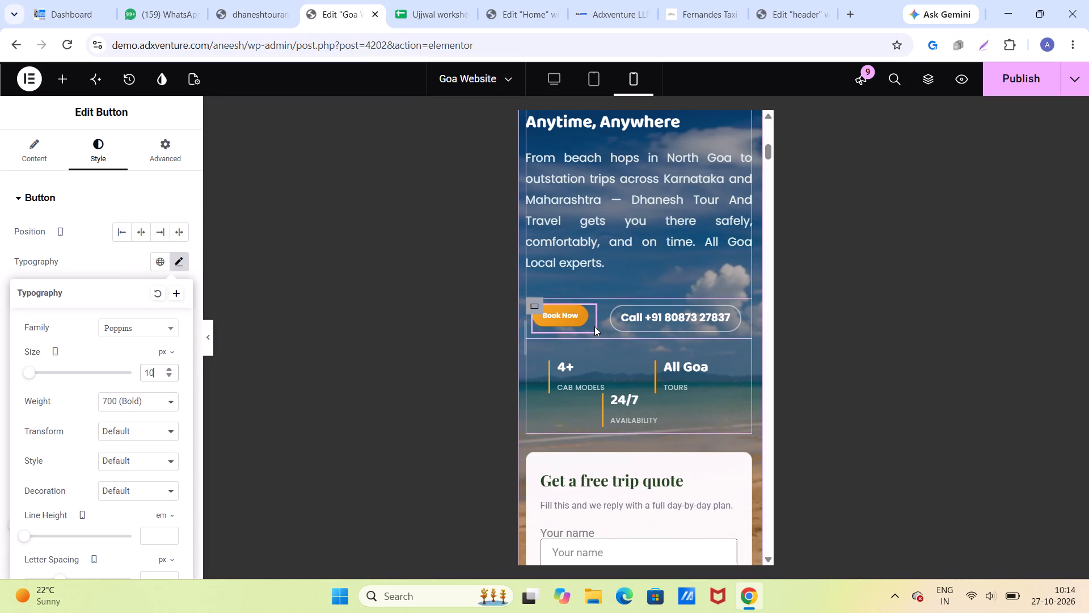
left_click_drag(594, 326, 593, 326)
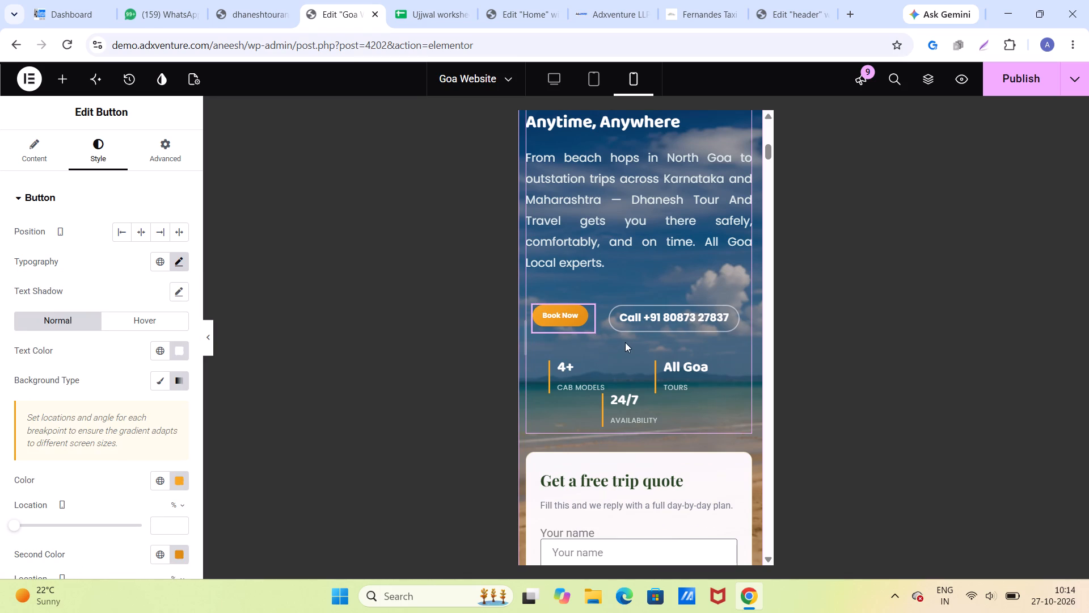
Remove the Contact URL link from the Call button in the hero section.
left_click(653, 318)
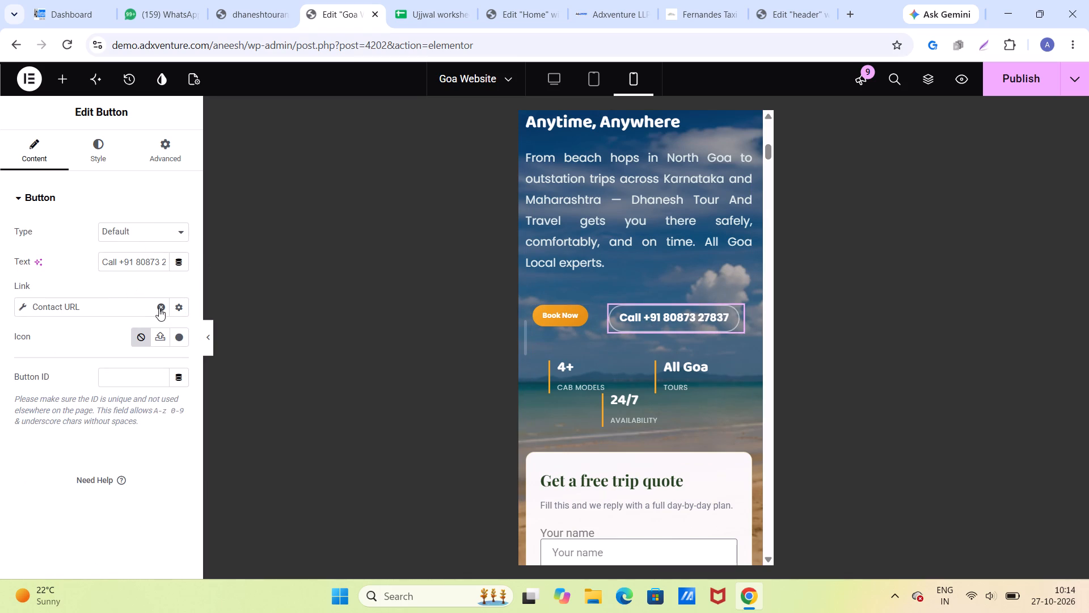
left_click(159, 308)
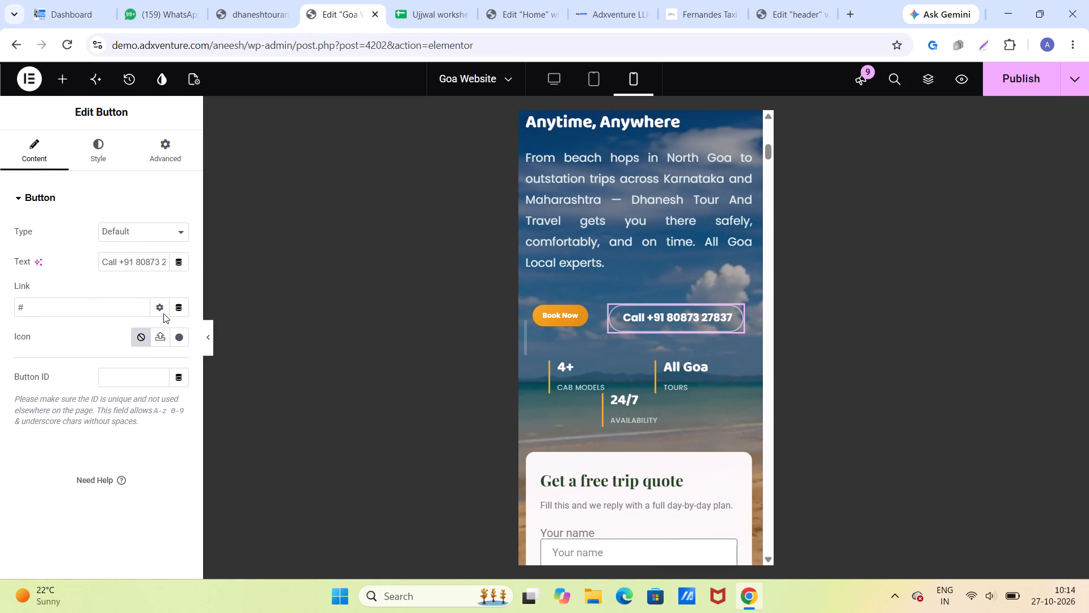
Set the Call button's typography size to 12 px in the mobile hero.
left_click(105, 156)
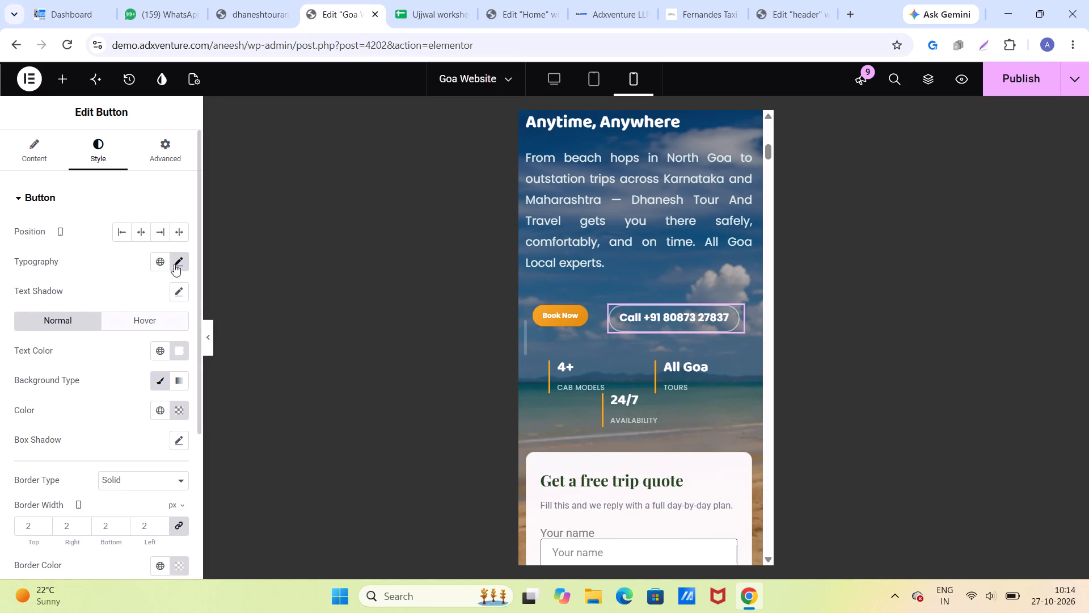
left_click(178, 262)
double_click(166, 371)
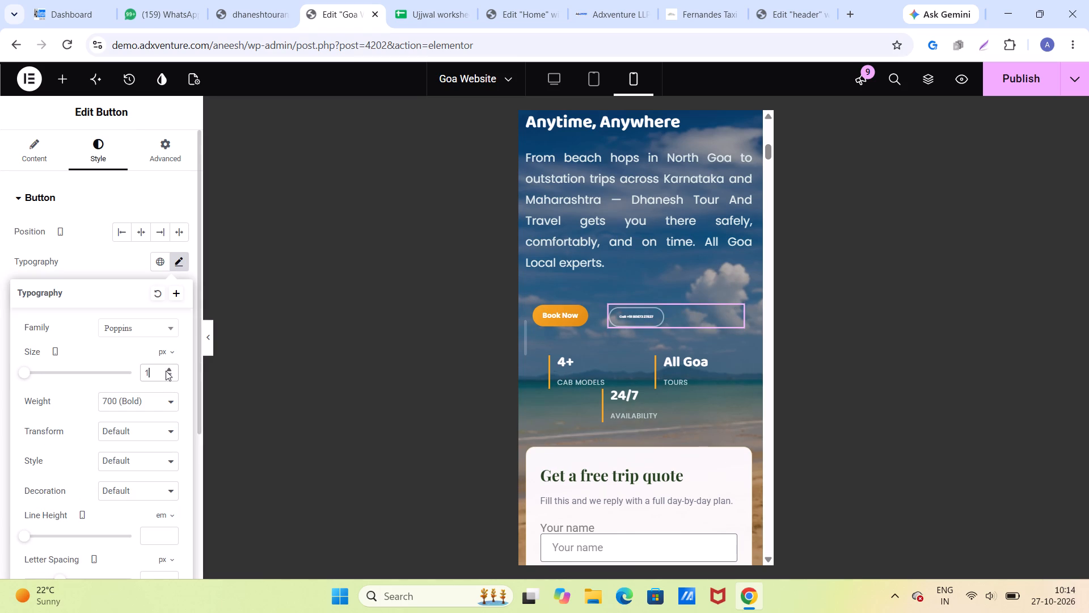
triple_click(166, 371)
double_click(166, 371)
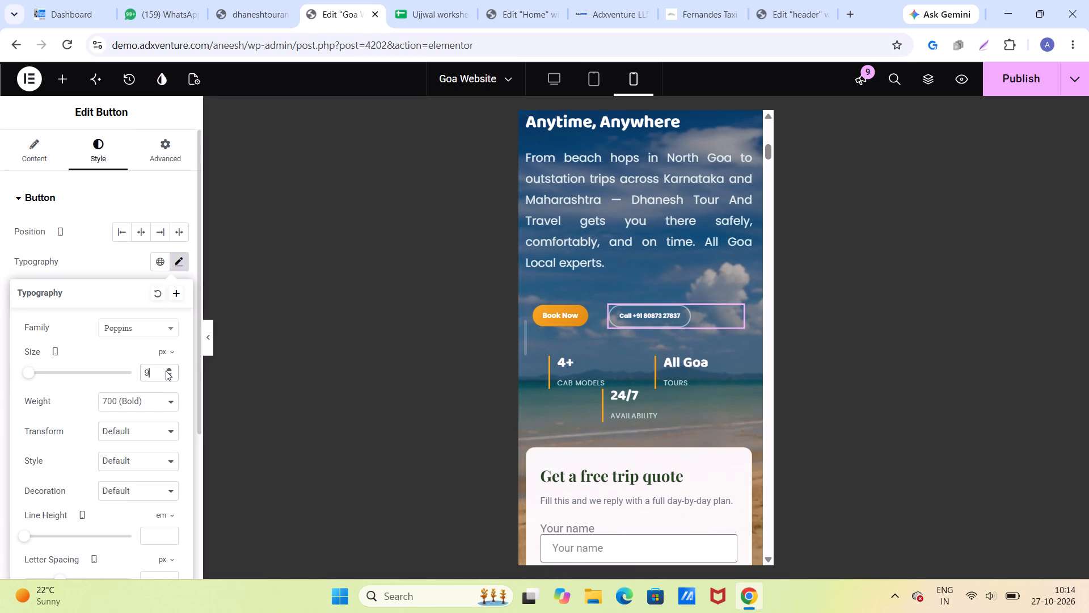
left_click(166, 371)
left_click(166, 371)
left_click(166, 371)
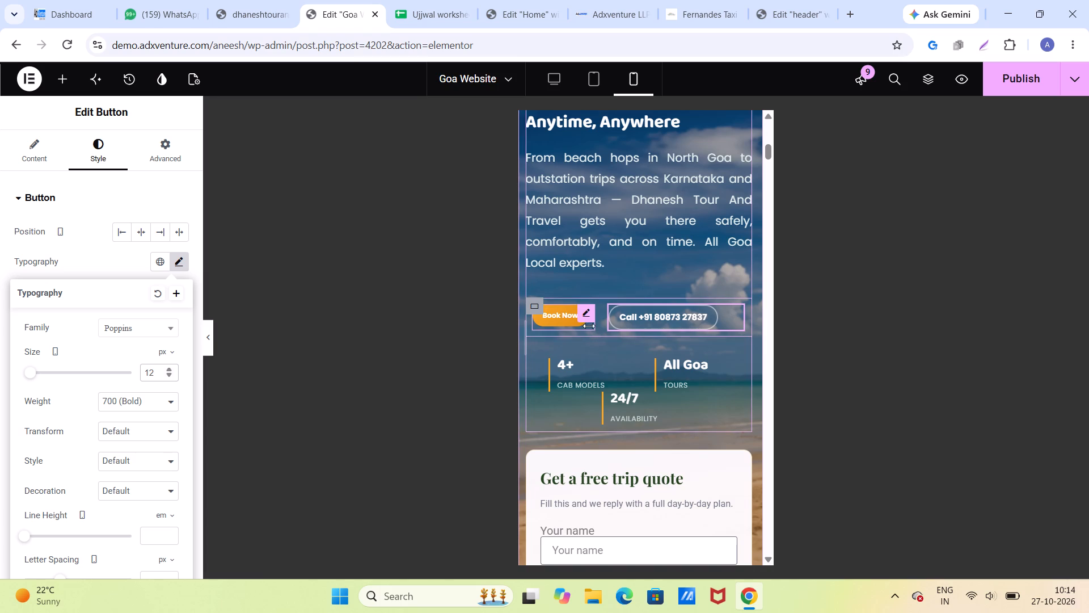
Widen the Book Now button's box slightly and narrow the Call button's box so both stay side by side.
left_click_drag(592, 327, 601, 331)
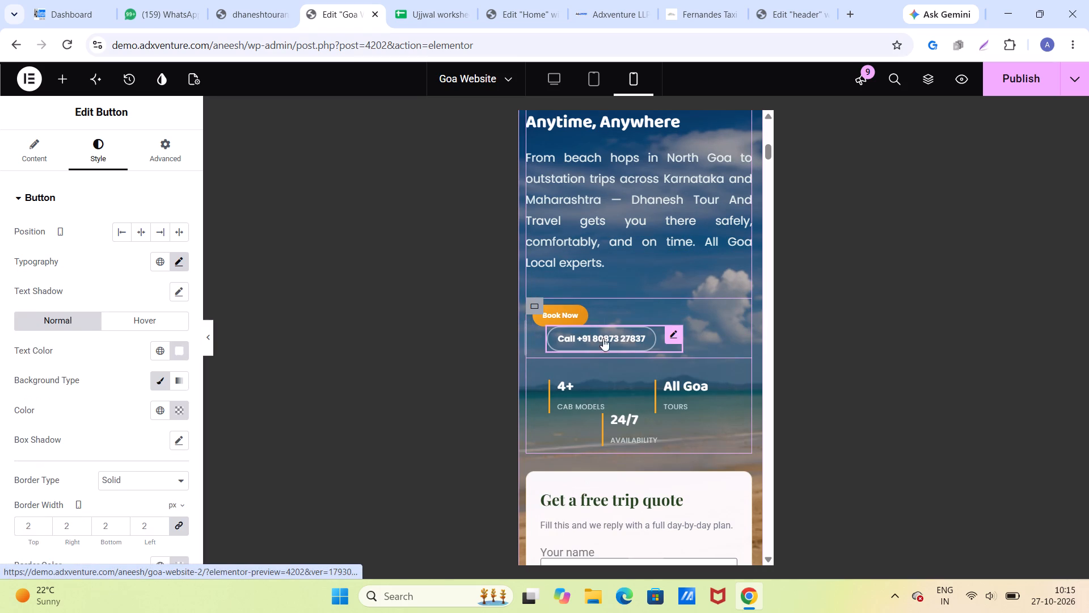
left_click_drag(680, 345, 660, 346)
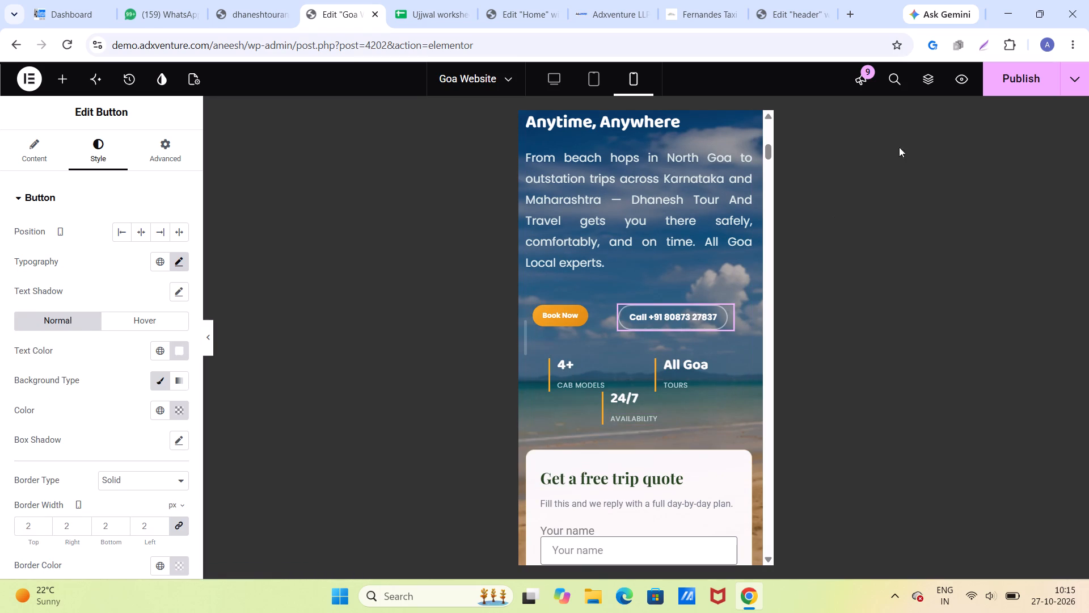
Publish the Goa Website page with the adjusted mobile hero buttons.
left_click(999, 82)
Review the mobile layout from the hero statistics and trip quote form down to the About Us section.
scroll(555, 339, "down", 2)
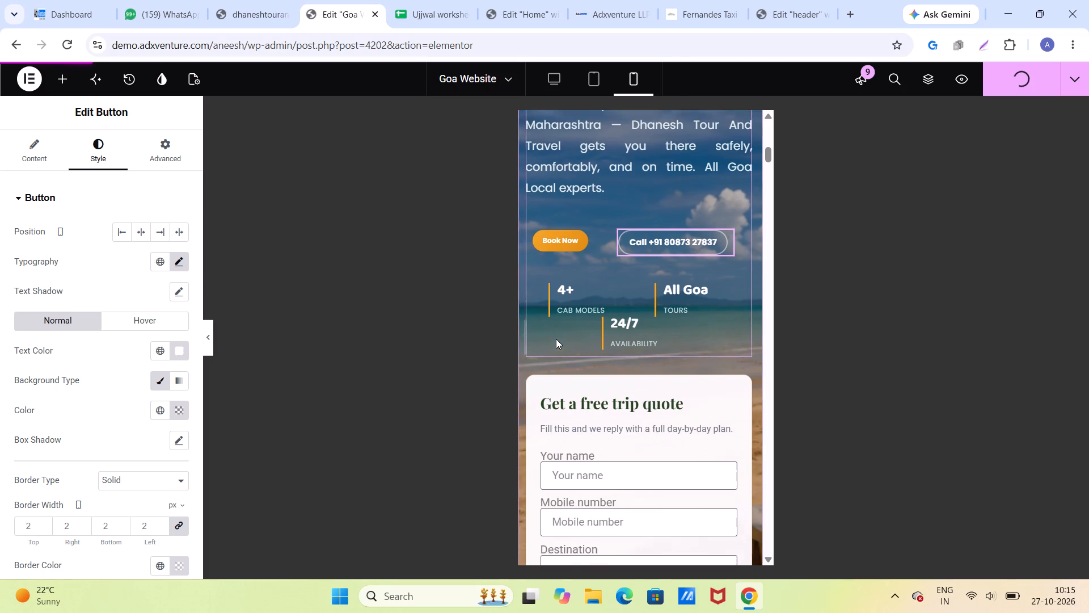
scroll(581, 335, "down", 7)
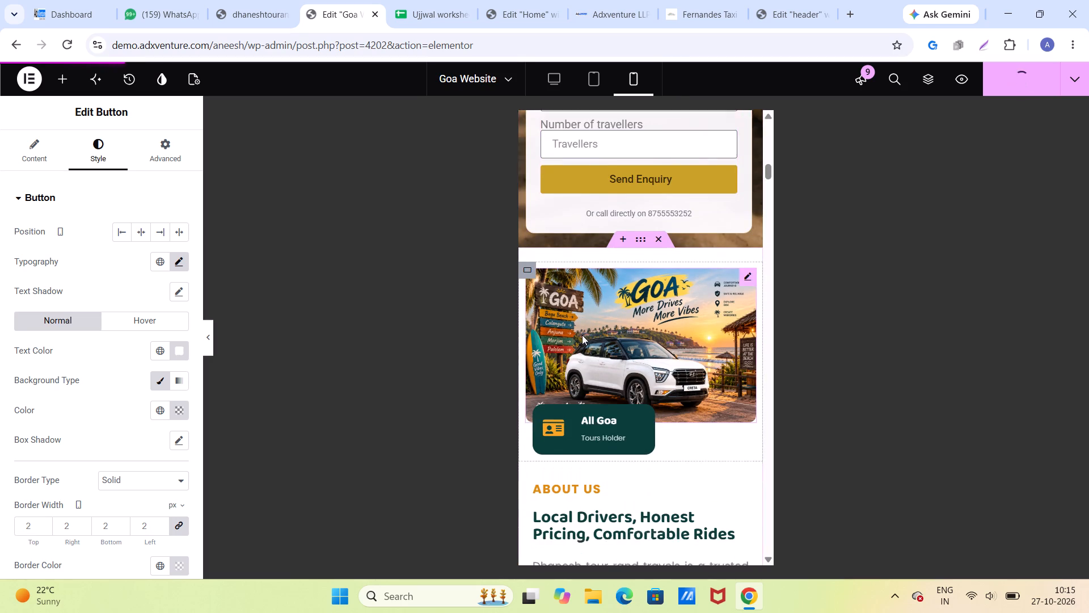
scroll(582, 335, "down", 2)
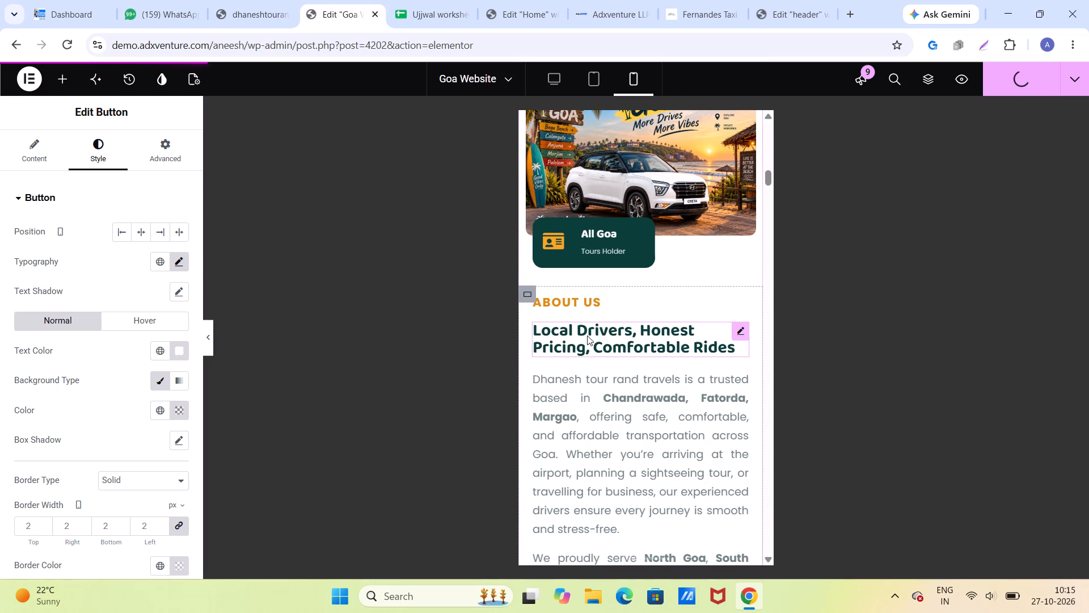
Review the mobile layout from the About Us section through Locations We Offer and its destination cards down to Benaulim and Varca.
scroll(587, 335, "down", 7)
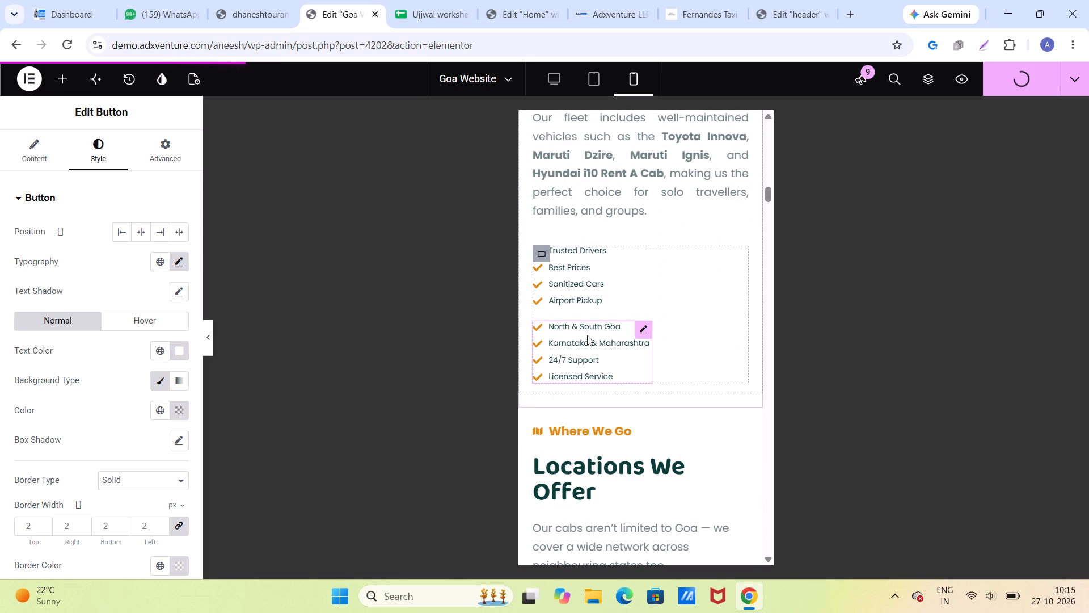
scroll(587, 335, "down", 16)
scroll(587, 335, "down", 12)
scroll(587, 335, "up", 1)
scroll(587, 335, "down", 7)
scroll(587, 335, "up", 1)
scroll(587, 335, "down", 9)
scroll(587, 335, "up", 1)
scroll(587, 335, "down", 5)
scroll(587, 334, "up", 1)
scroll(587, 334, "down", 2)
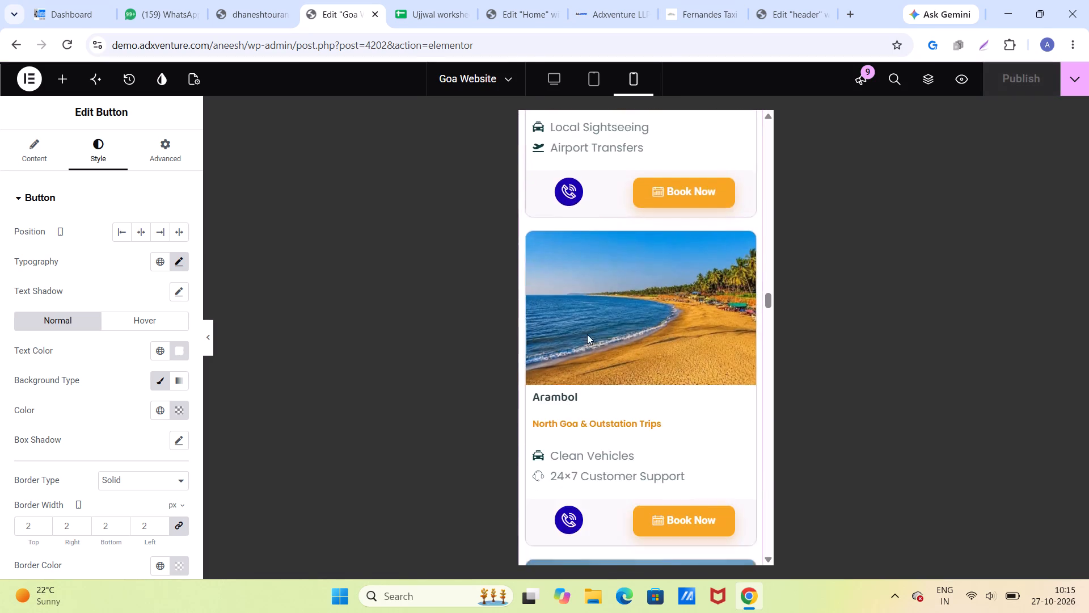
scroll(587, 334, "down", 1)
scroll(587, 334, "up", 1)
scroll(587, 334, "down", 20)
left_click(575, 335)
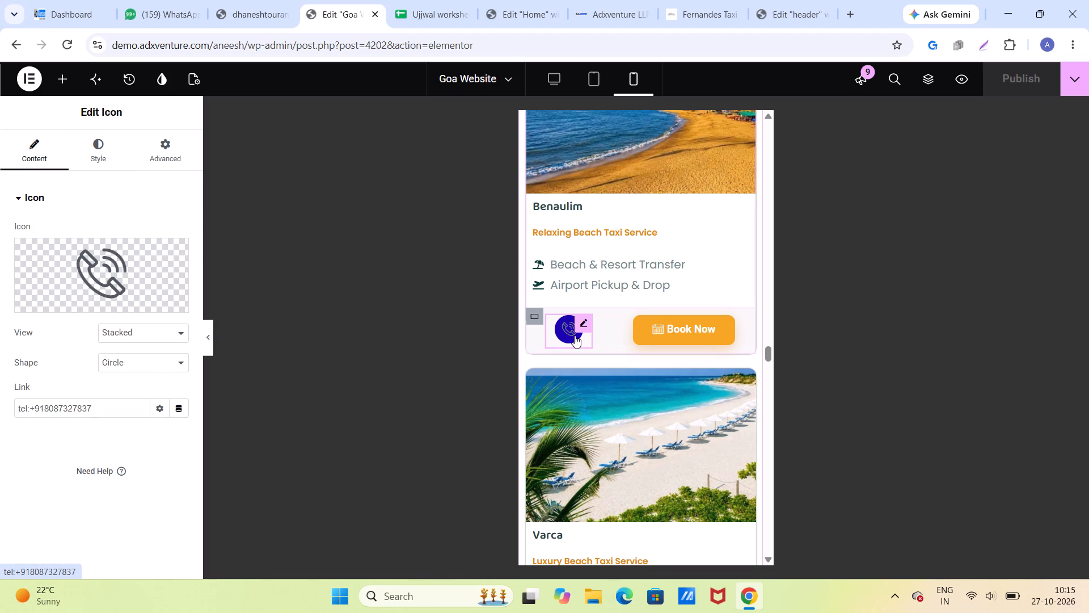
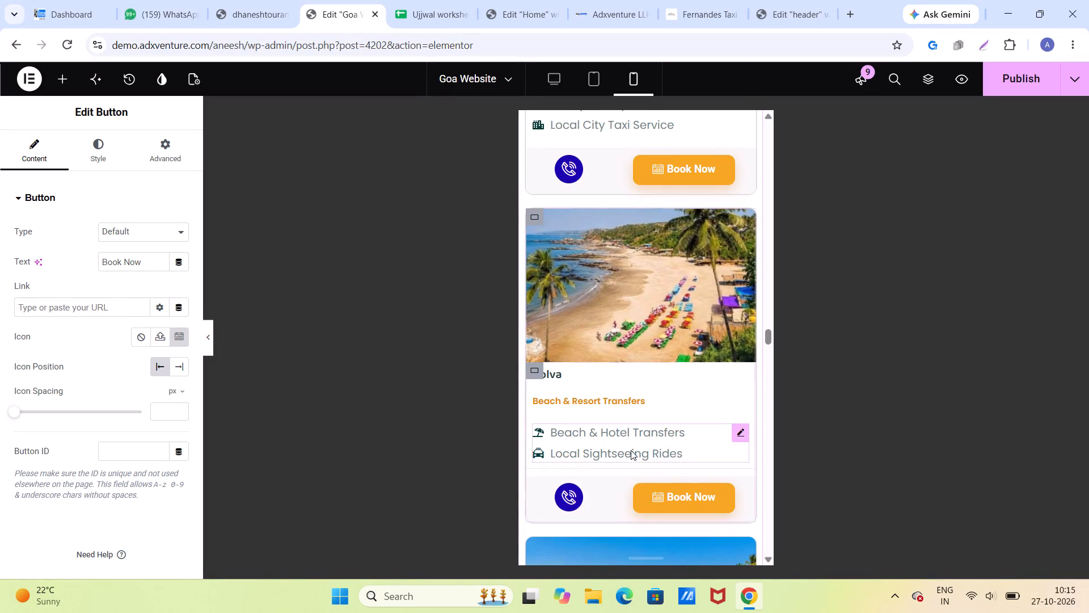
Clear the phone link from the call icon and remove the Contact URL link from the Book Now button on the Agonda card.
scroll(631, 450, "down", 6)
scroll(631, 431, "up", 1)
scroll(631, 431, "down", 3)
scroll(628, 419, "up", 1)
scroll(628, 419, "down", 1)
scroll(628, 419, "up", 1)
scroll(626, 403, "down", 9)
scroll(623, 377, "up", 1)
scroll(623, 377, "down", 1)
scroll(623, 377, "up", 1)
scroll(624, 364, "down", 19)
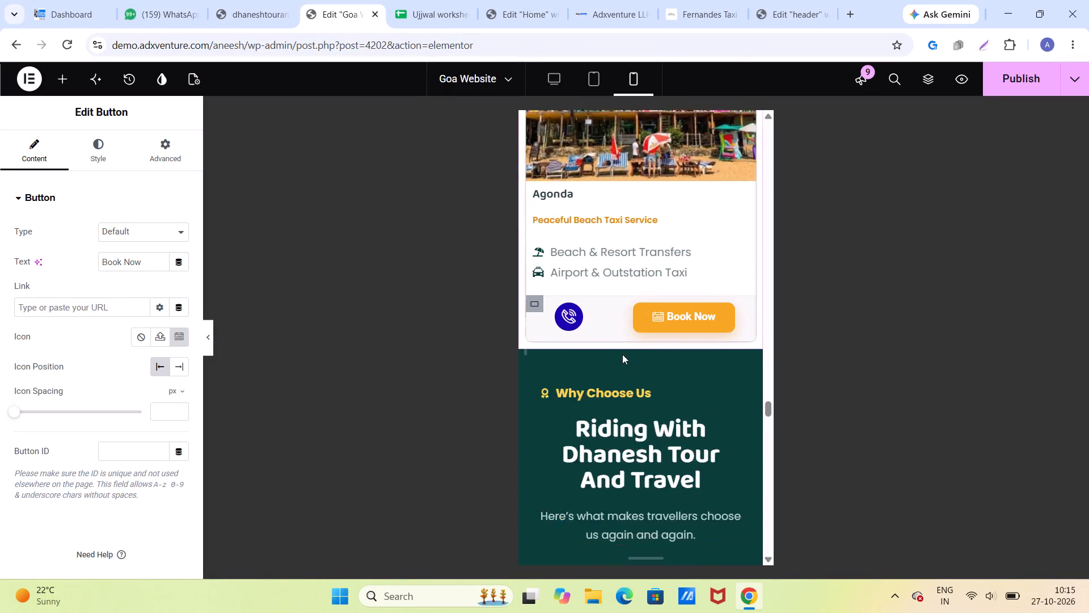
scroll(622, 354, "down", 1)
scroll(621, 355, "up", 7)
left_click(575, 337)
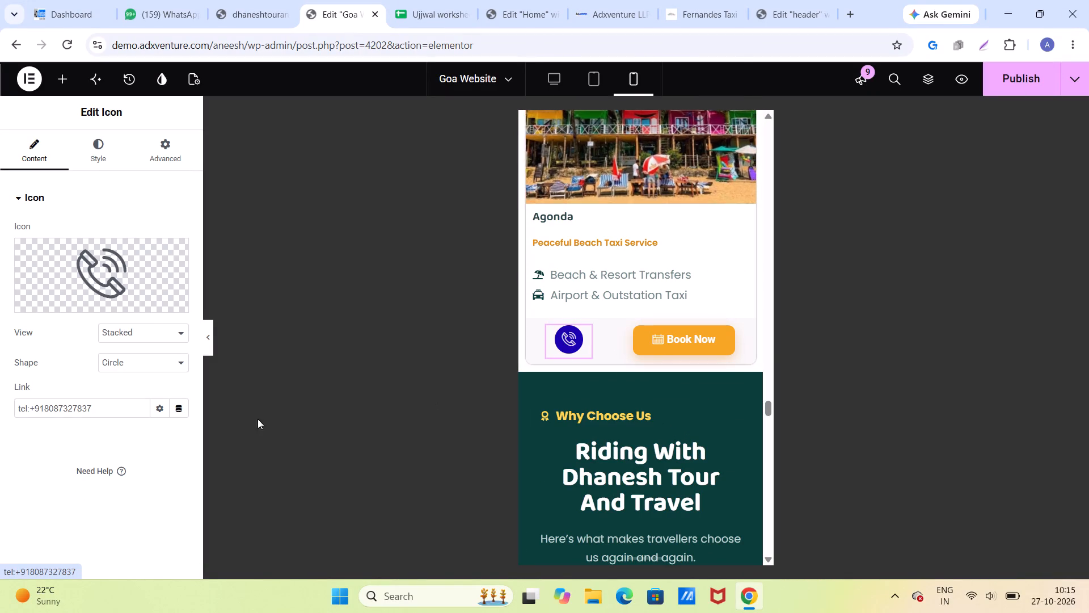
left_click_drag(119, 409, 0, 429)
key("BackSpace")
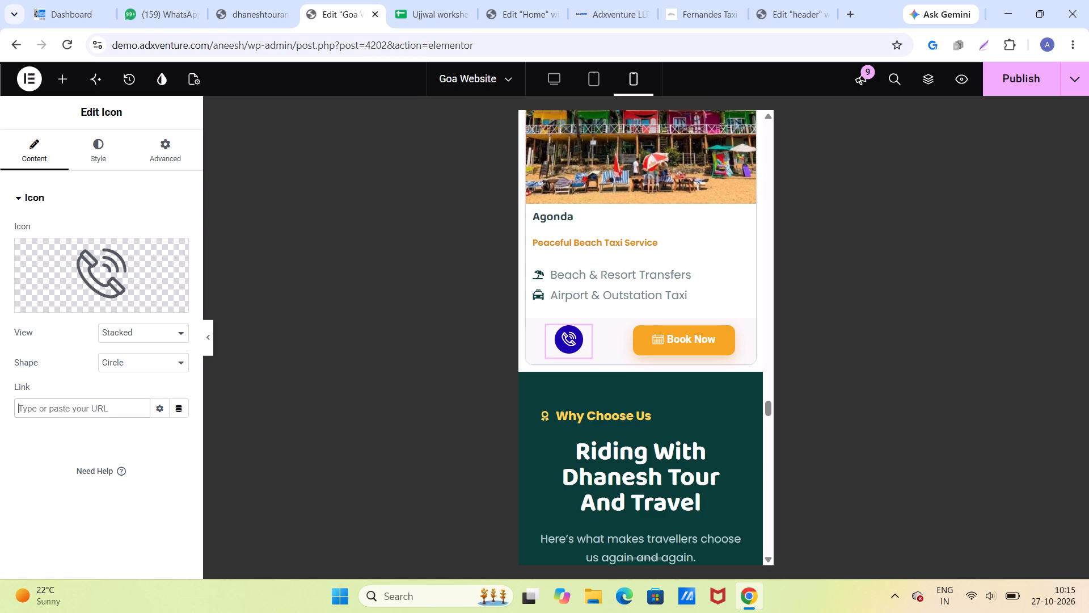
left_click(681, 345)
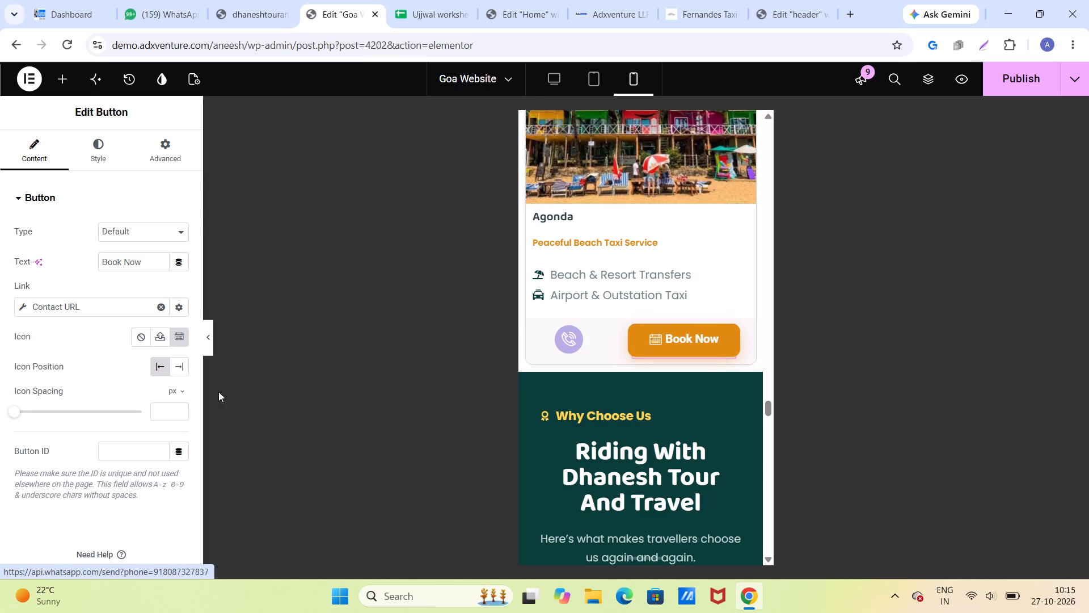
left_click(162, 305)
Clear the call icon's phone link and remove the Book Now button's Contact URL link on the Palolem card.
scroll(660, 317, "up", 2)
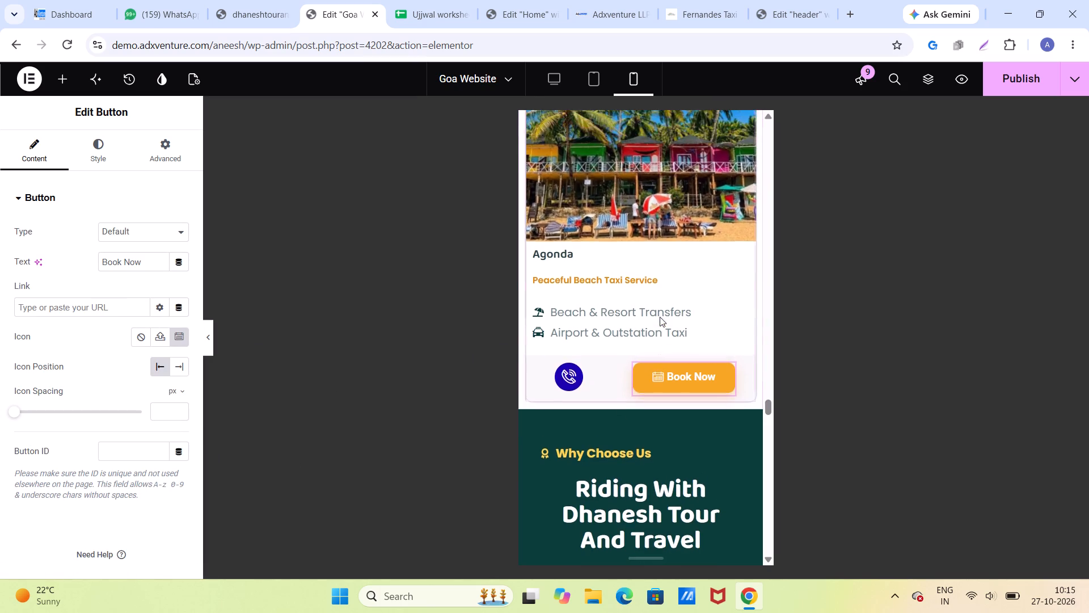
scroll(660, 317, "up", 2)
left_click(568, 304)
left_click_drag(112, 405, 95, 411)
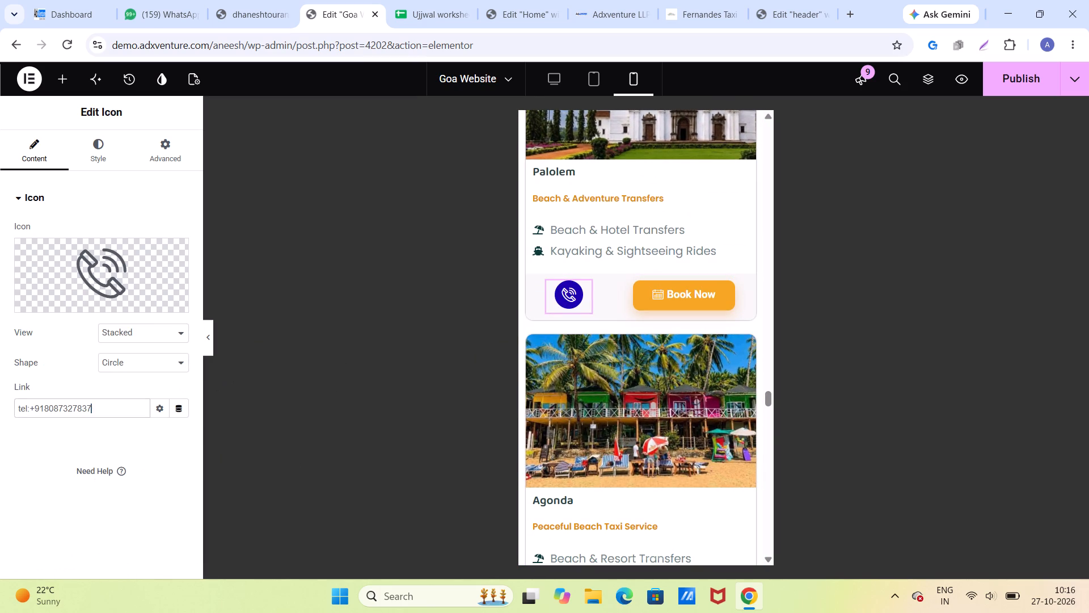
left_click_drag(95, 411, 0, 431)
key("BackSpace")
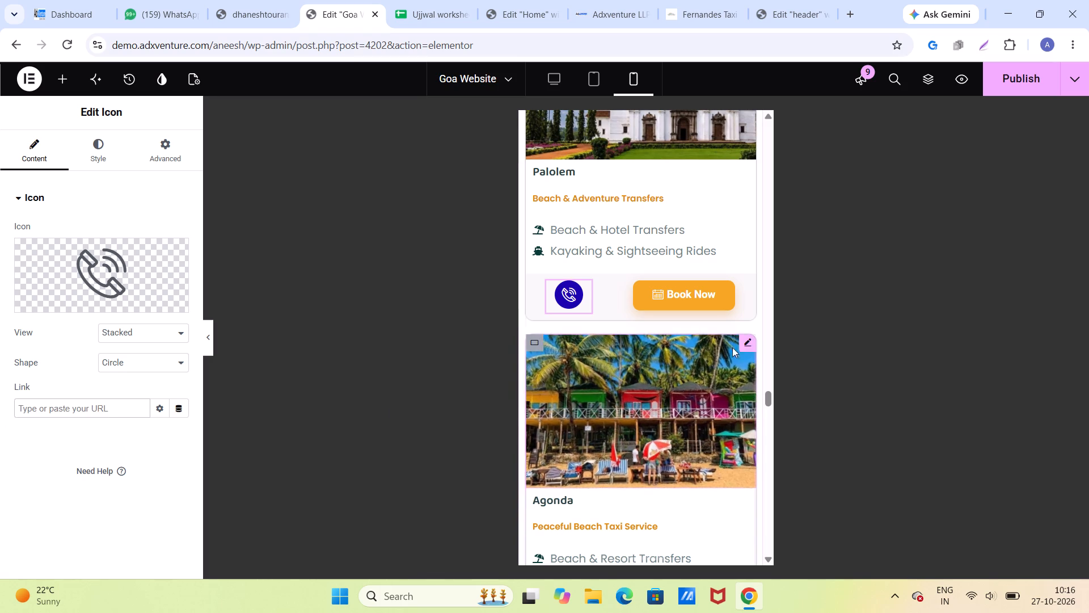
left_click(711, 301)
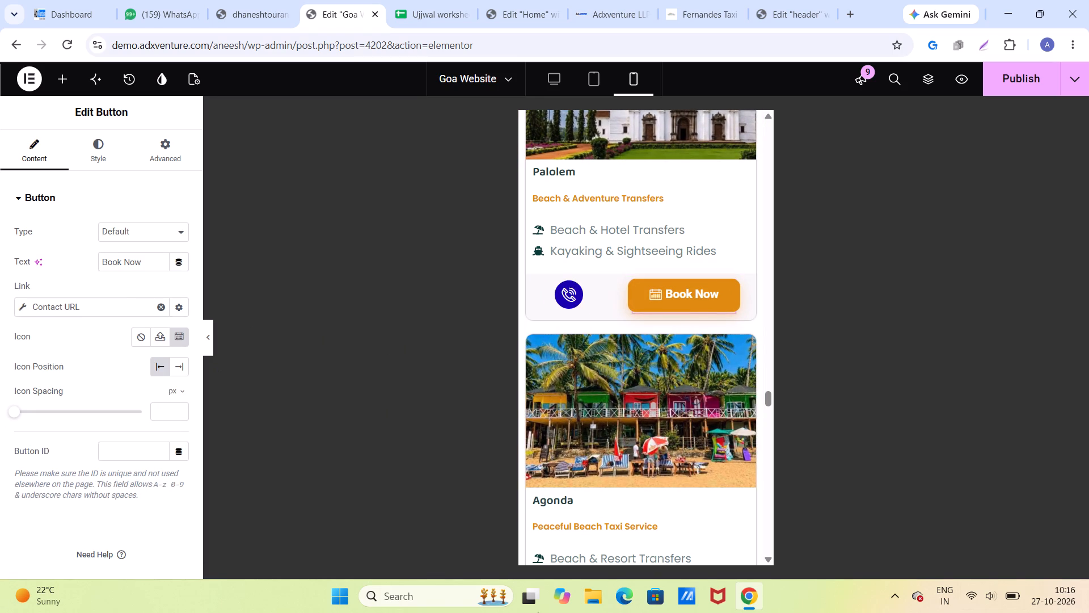
left_click(161, 309)
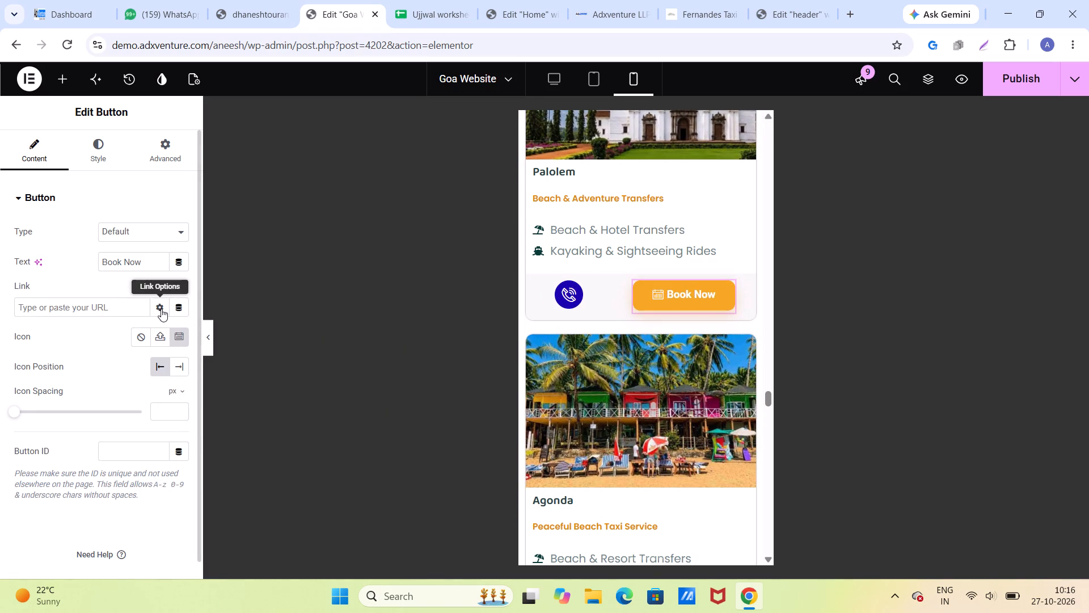
Clear the call icon's phone link and the Book Now button's Contact URL link on the card above Palolem, listing Local Sightseeing Taxi.
scroll(660, 309, "up", 3)
left_click(562, 182)
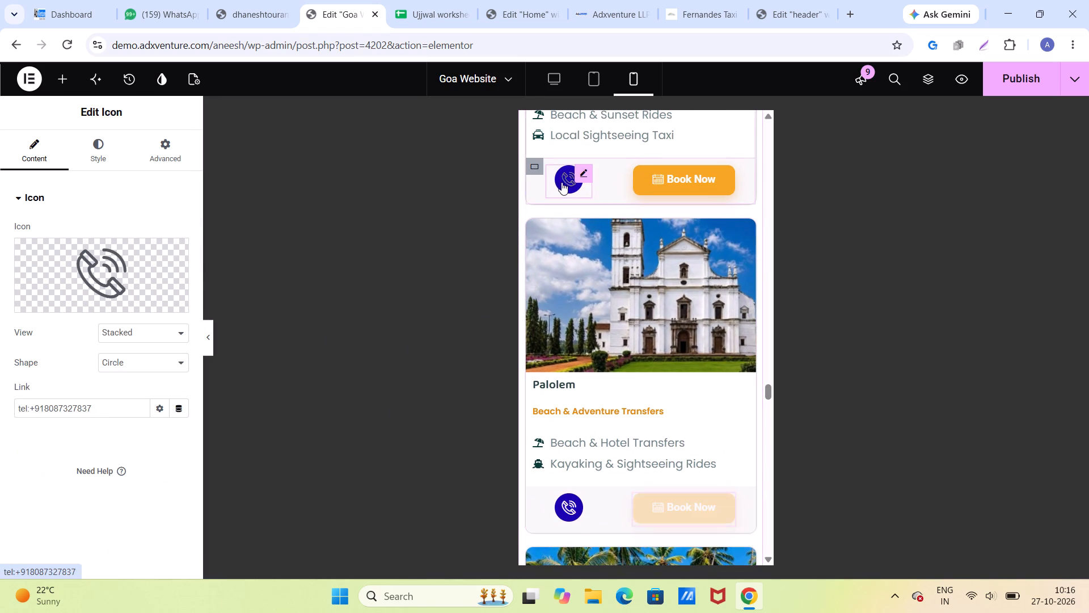
left_click_drag(104, 408, 4, 421)
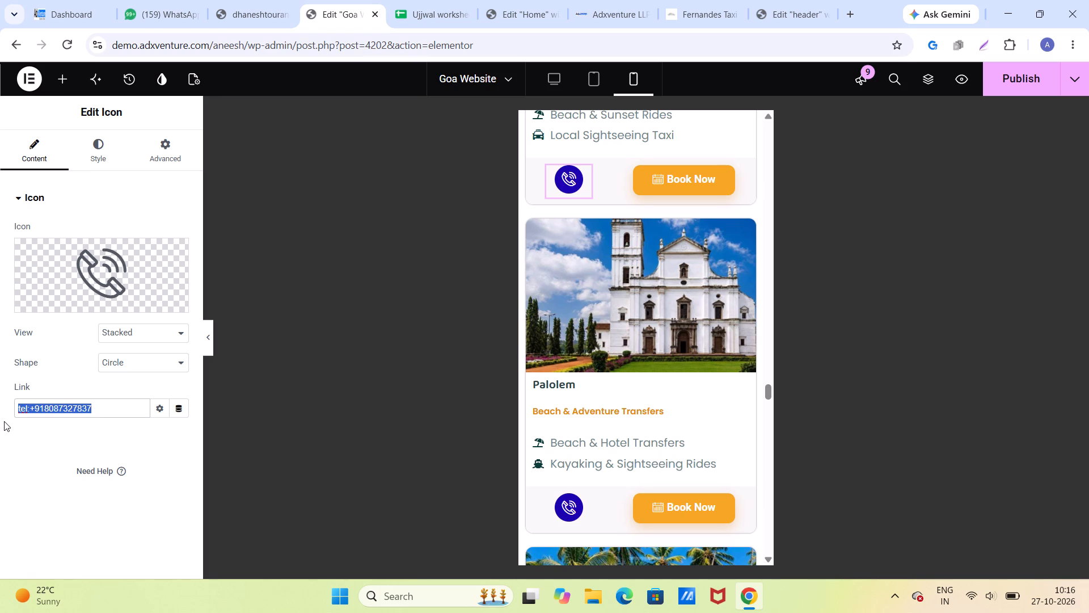
key("BackSpace")
left_click(666, 169)
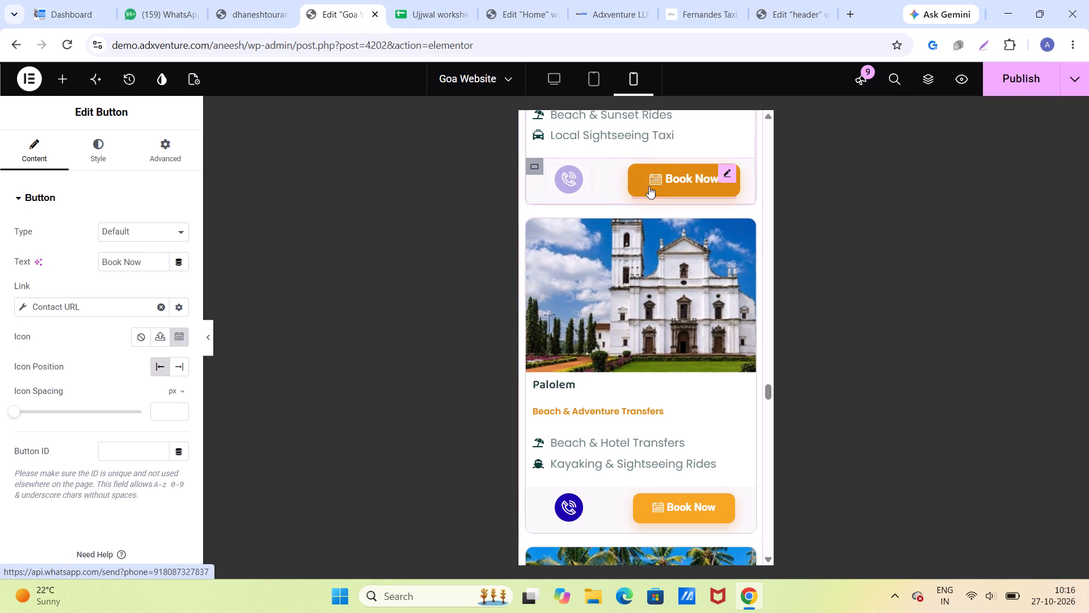
left_click(159, 303)
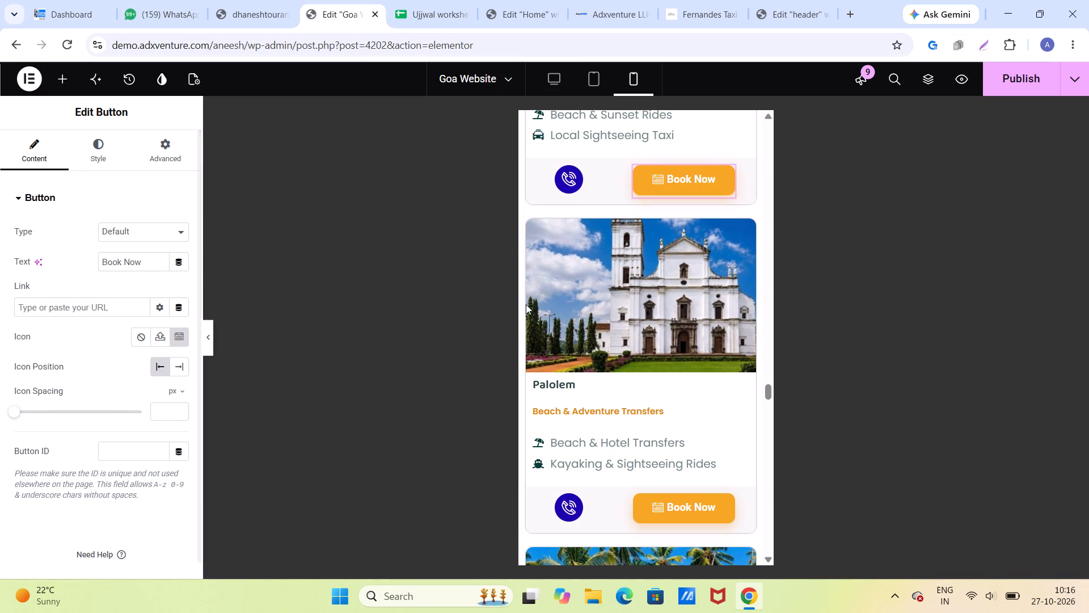
Remove the telephone link from the Cavelossim card's call icon and the Contact URL link from its Book Now button.
scroll(585, 301, "up", 6)
left_click(558, 279)
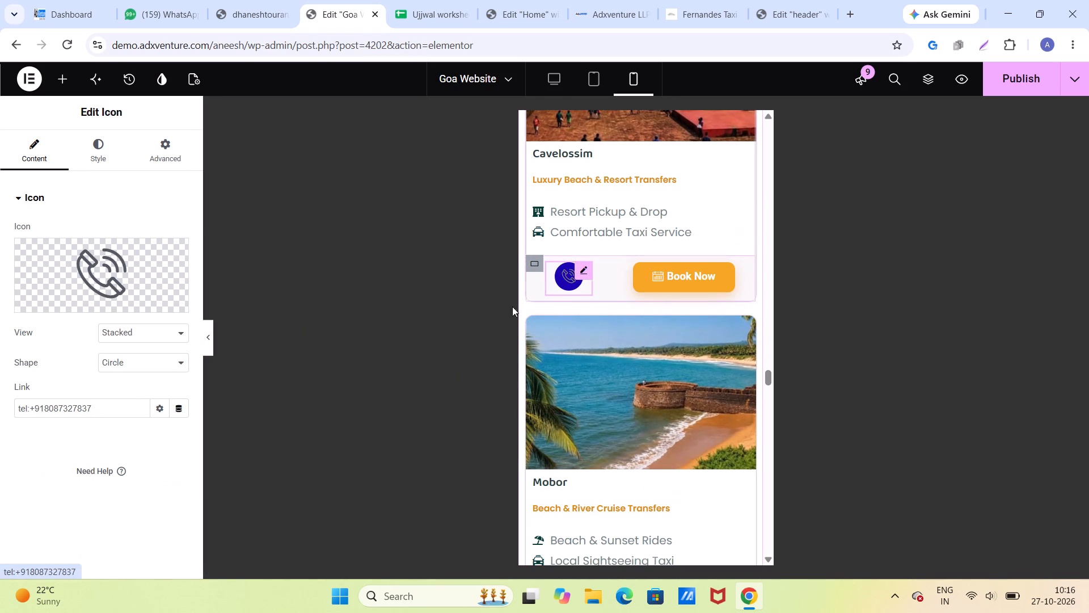
left_click_drag(97, 404, 0, 421)
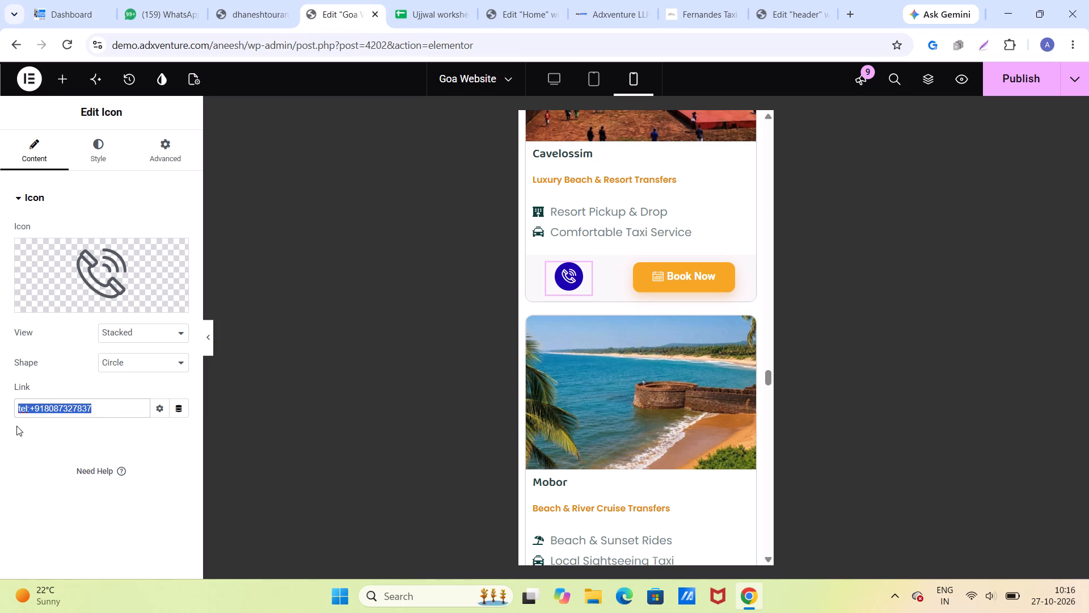
key("BackSpace")
left_click(681, 280)
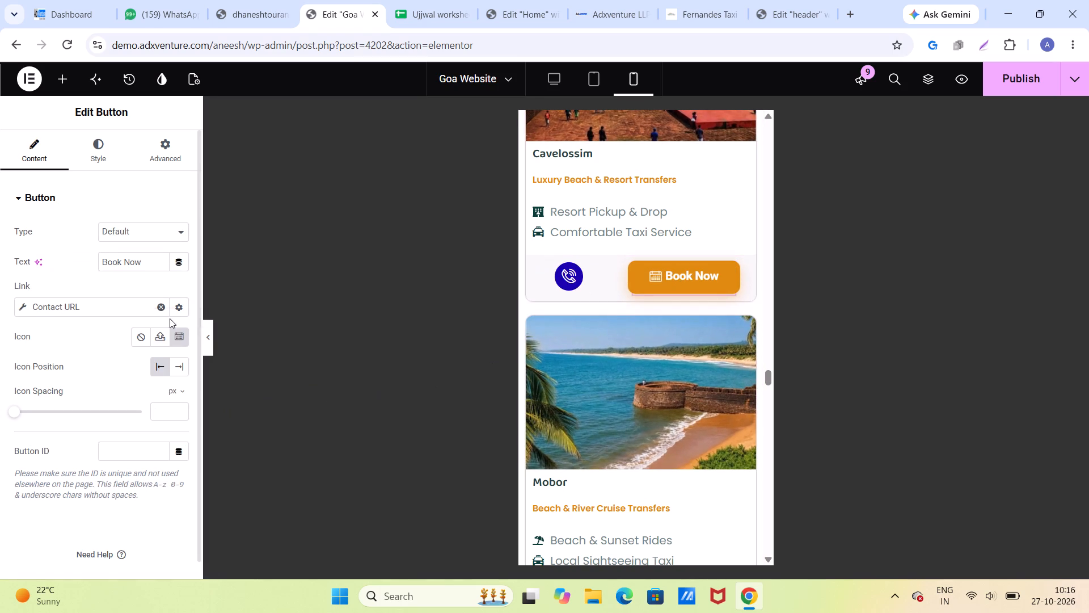
left_click(159, 308)
Clear the call icon's telephone link and the Book Now button's Contact URL link on the Varca card.
scroll(724, 326, "up", 5)
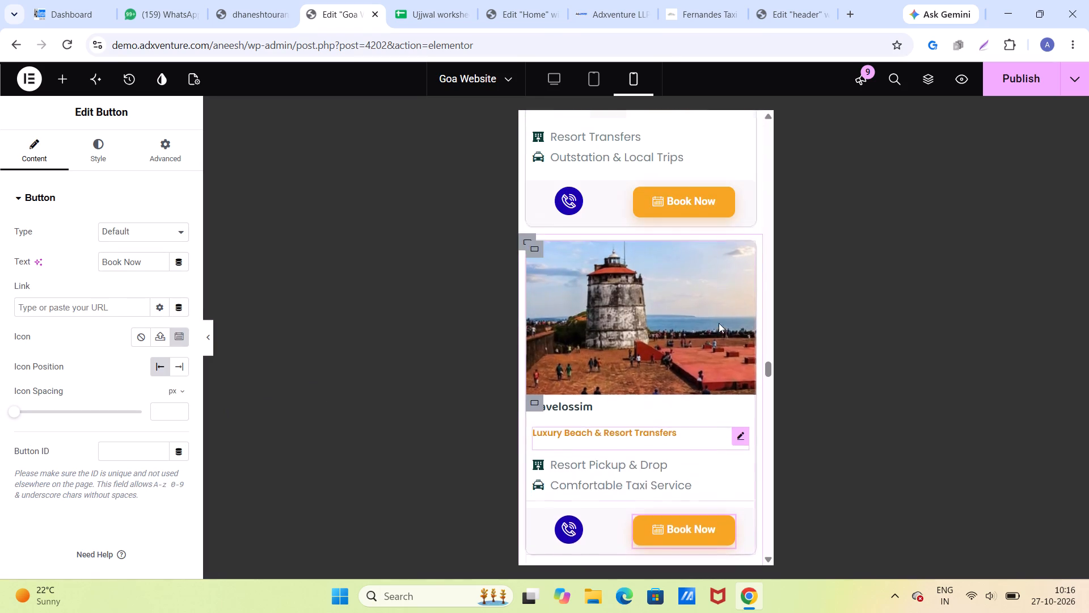
left_click(574, 309)
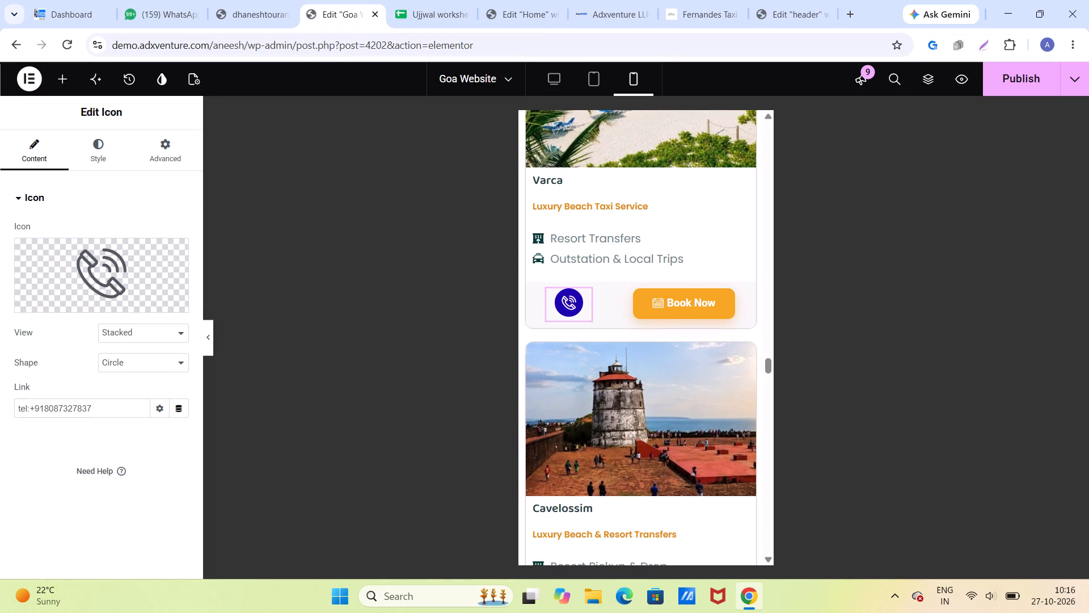
left_click_drag(104, 410, 0, 446)
key("BackSpace")
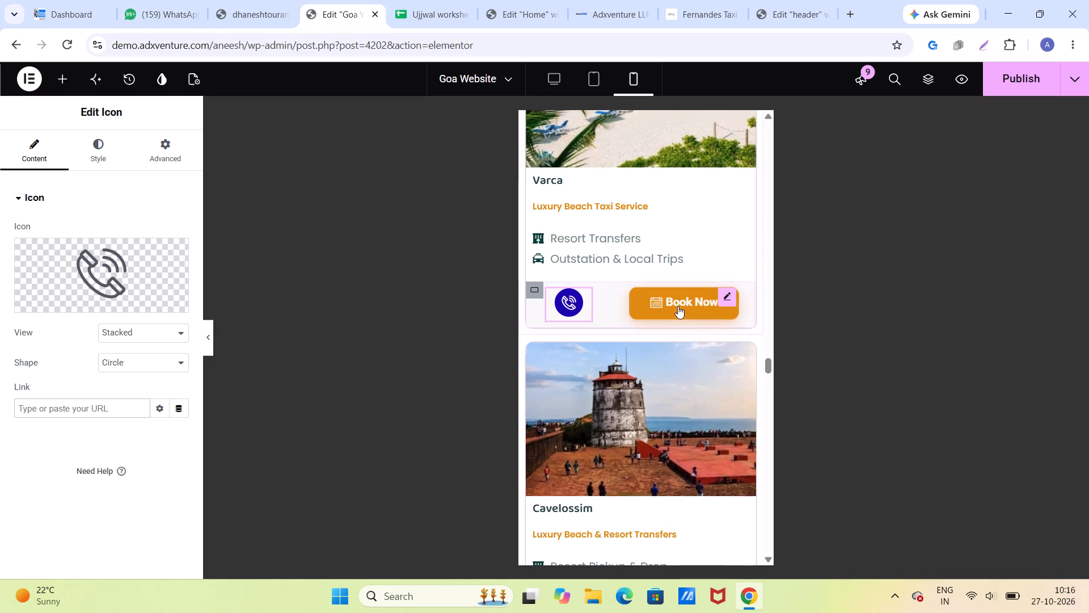
left_click(678, 306)
left_click(160, 305)
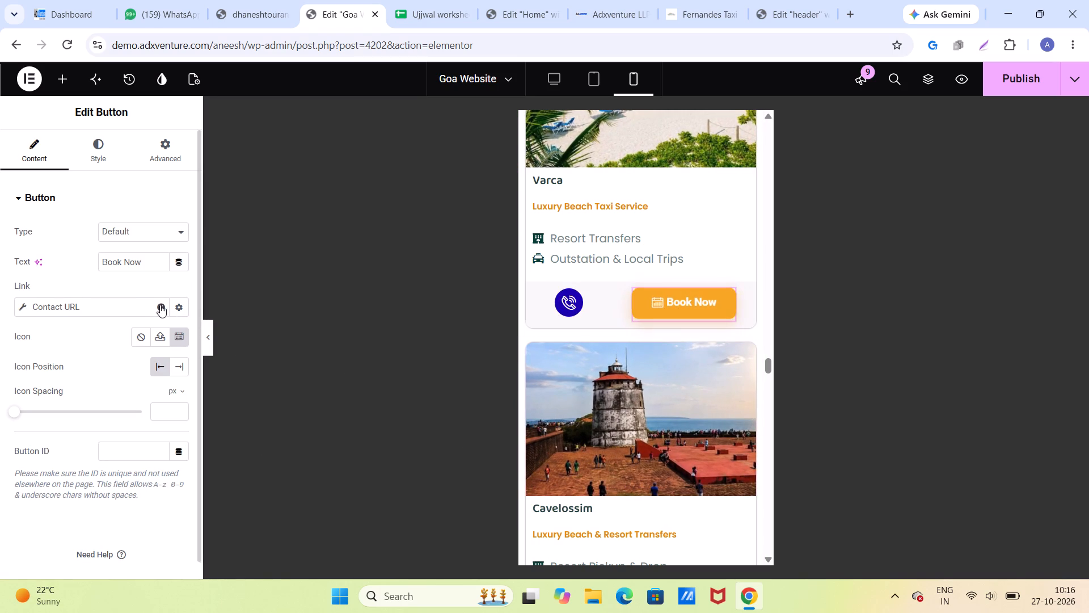
Clear the call icon's telephone link on the Benaulim card and check the link setting of its Book Now button.
scroll(738, 314, "up", 6)
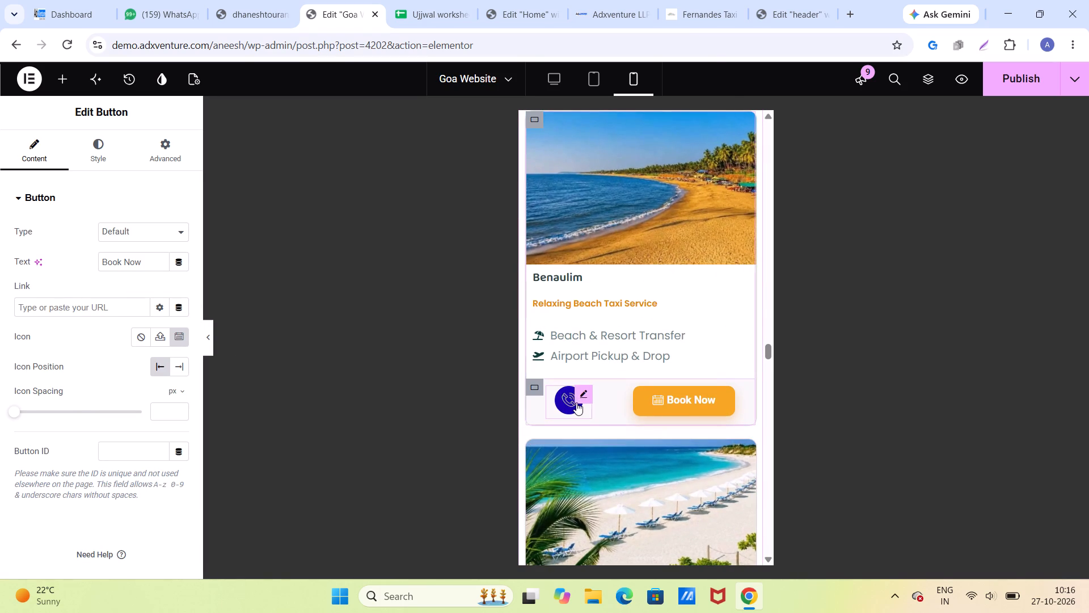
left_click(576, 402)
left_click_drag(128, 410, 0, 444)
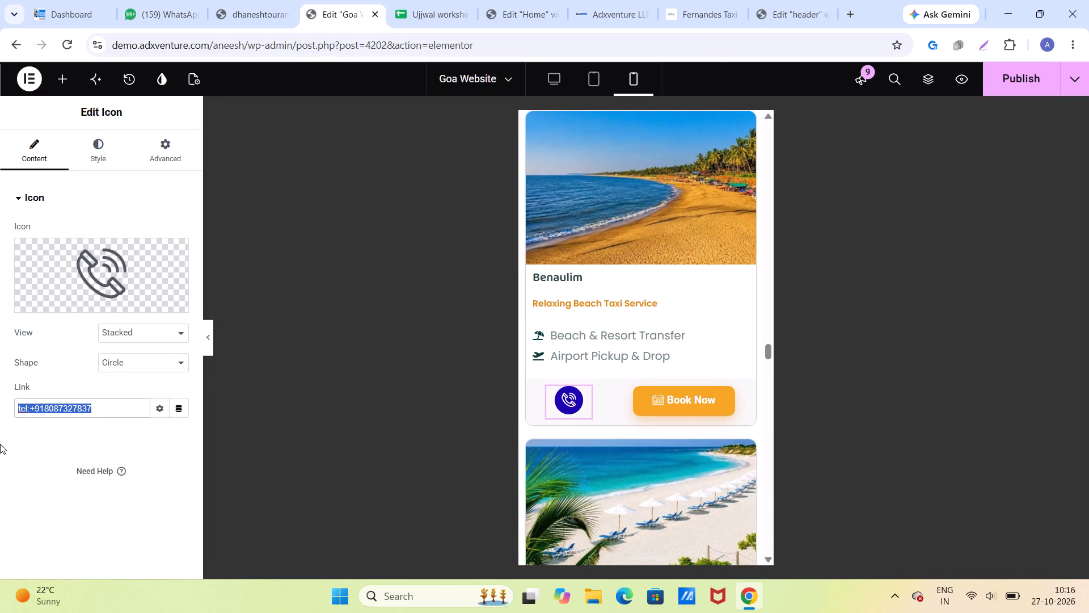
key("BackSpace")
left_click(688, 391)
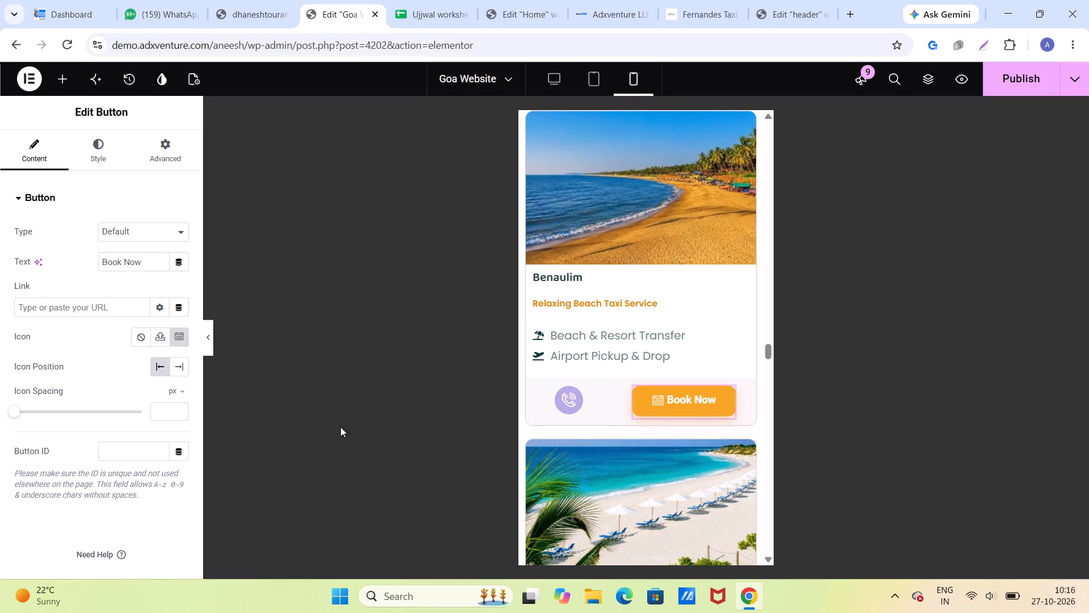
Remove the call icon's telephone link and the Book Now button's Contact URL link from the Colva card.
scroll(684, 356, "up", 4)
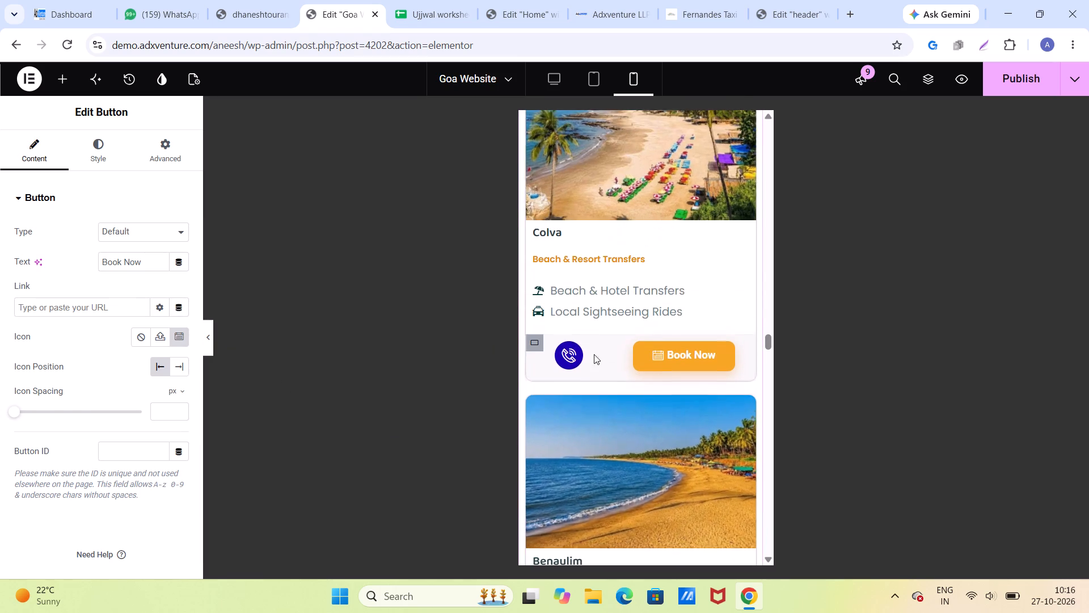
left_click(570, 369)
left_click_drag(109, 406, 0, 442)
key("BackSpace")
left_click(716, 365)
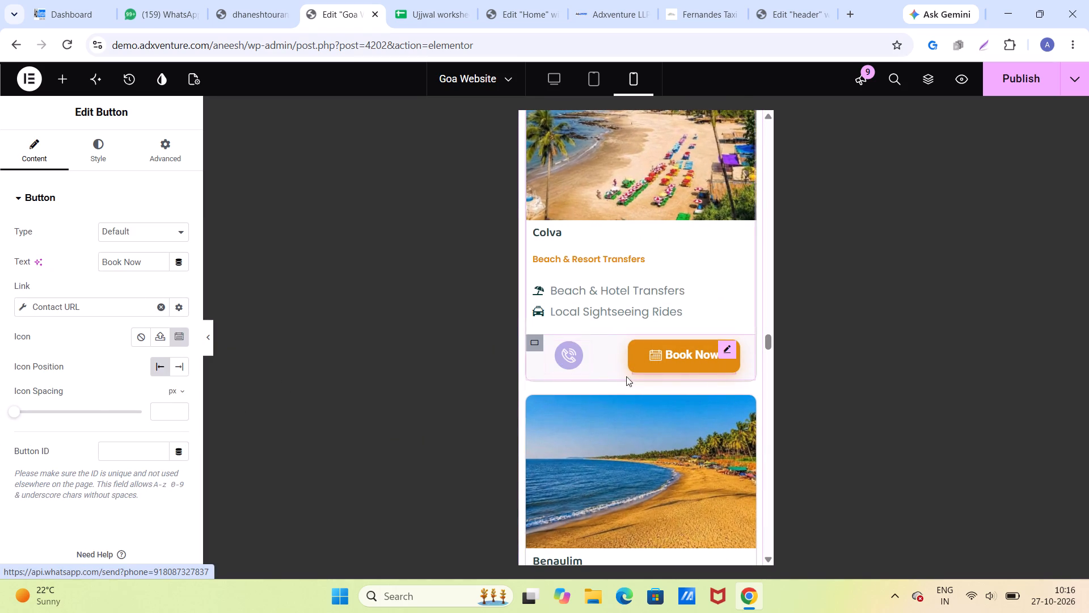
left_click(161, 303)
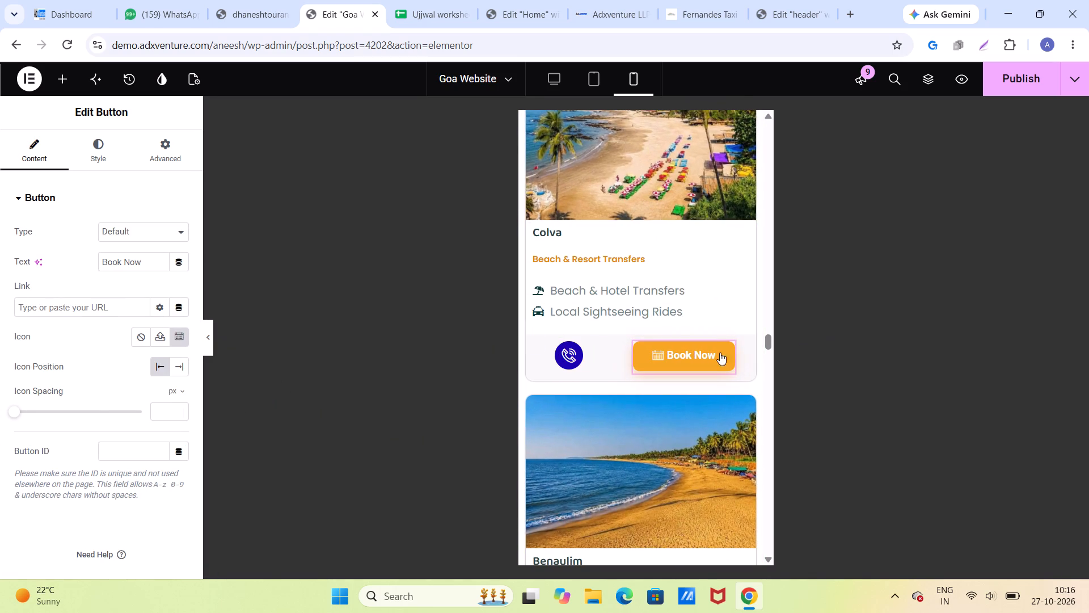
Clear the telephone link on the Margao card's call icon and the Contact URL link on its Book Now button.
scroll(716, 354, "up", 5)
left_click(567, 392)
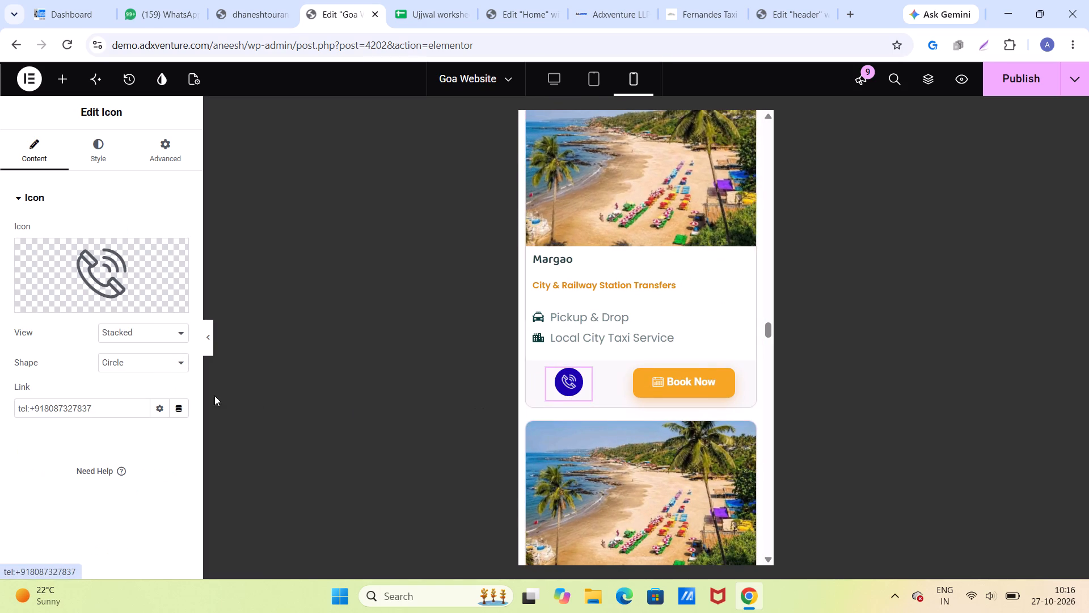
left_click_drag(109, 410, 0, 439)
key("BackSpace")
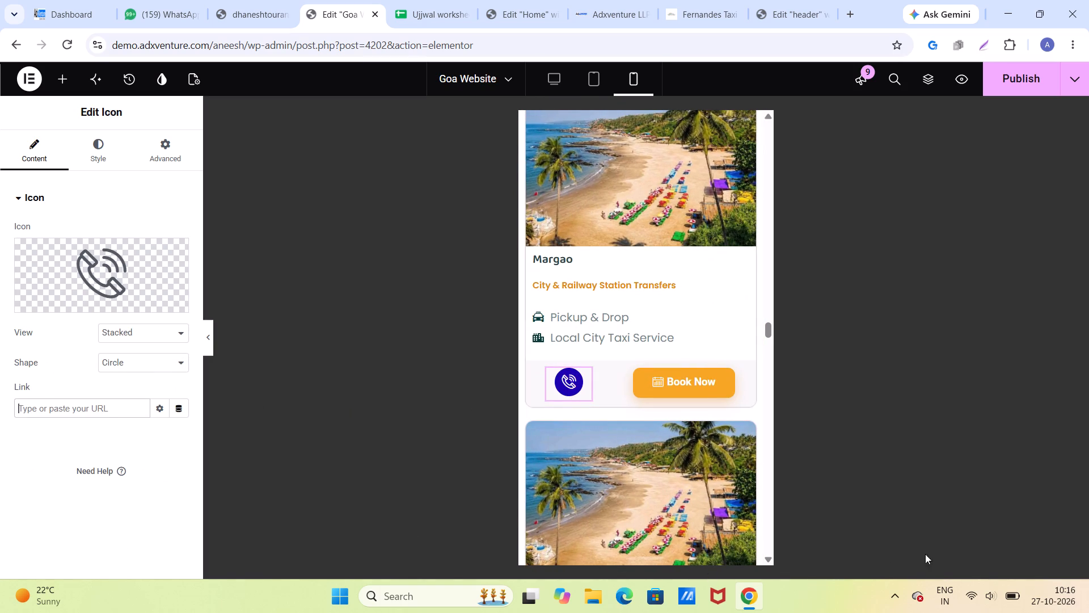
left_click(690, 374)
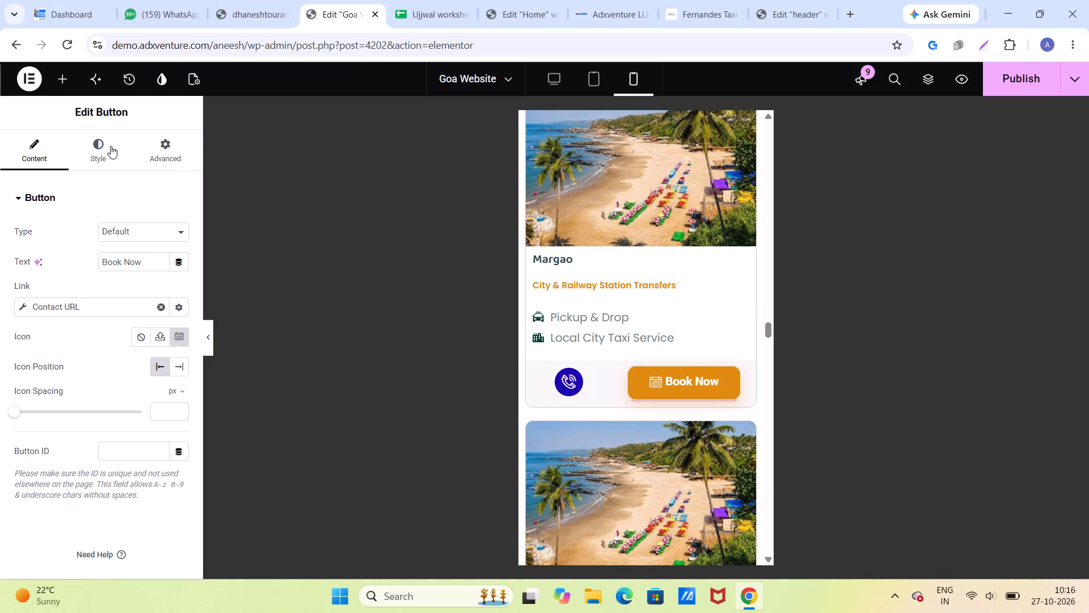
left_click(160, 303)
Widen the South Goa label between the Sinquerim and Margao cards so its icon and text fit inside.
scroll(671, 306, "up", 3)
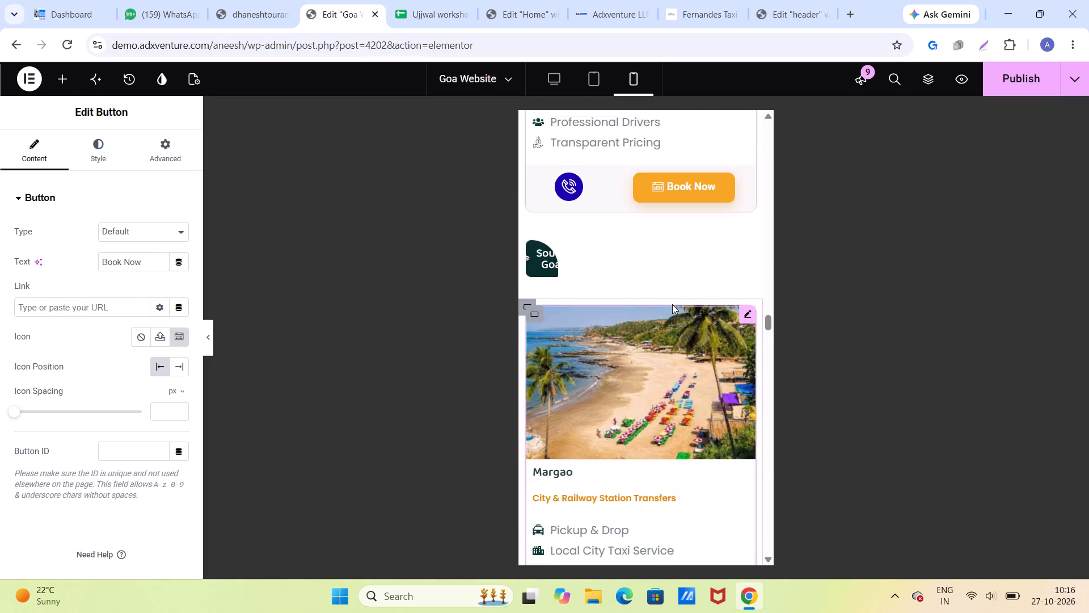
scroll(672, 304, "up", 2)
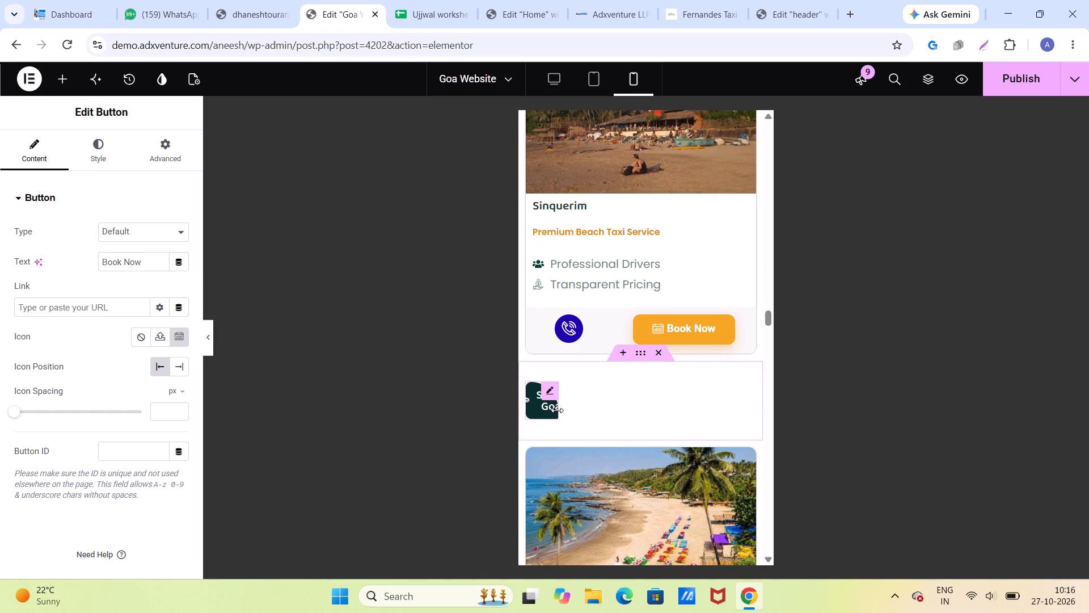
left_click_drag(557, 410, 606, 418)
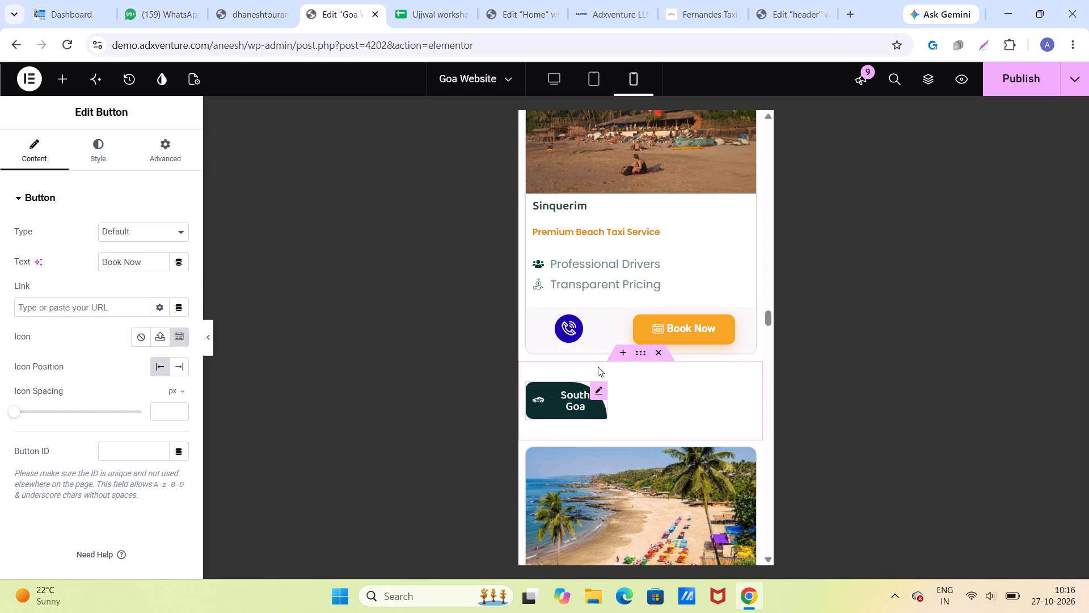
Remove the telephone link from the Sinquerim card's call icon and the Contact URL link from its Book Now button.
left_click(580, 328)
left_click_drag(130, 405, 0, 423)
key("BackSpace")
left_click(664, 327)
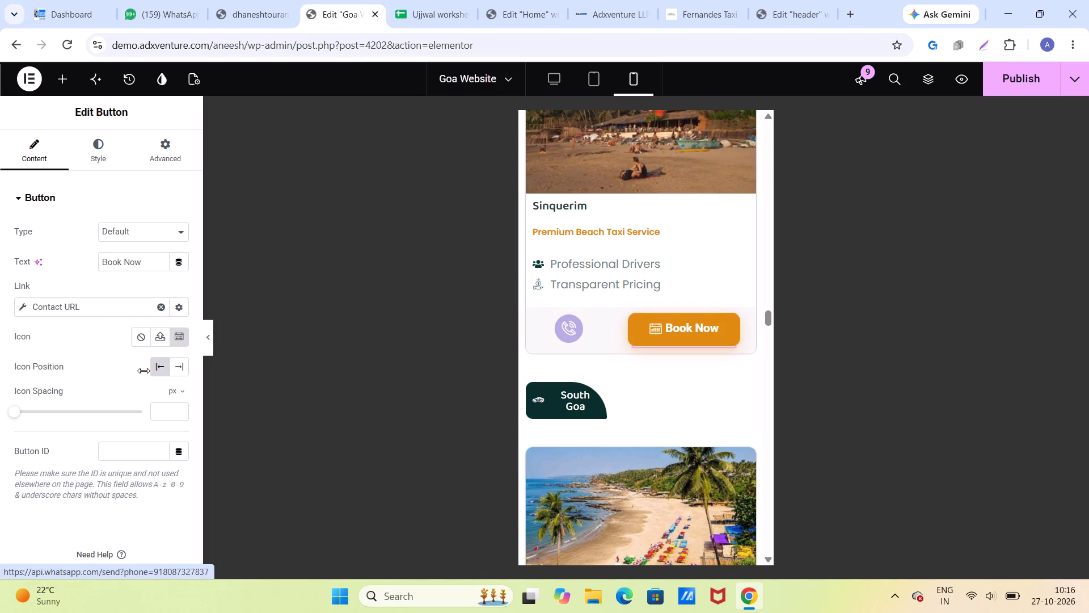
left_click(158, 311)
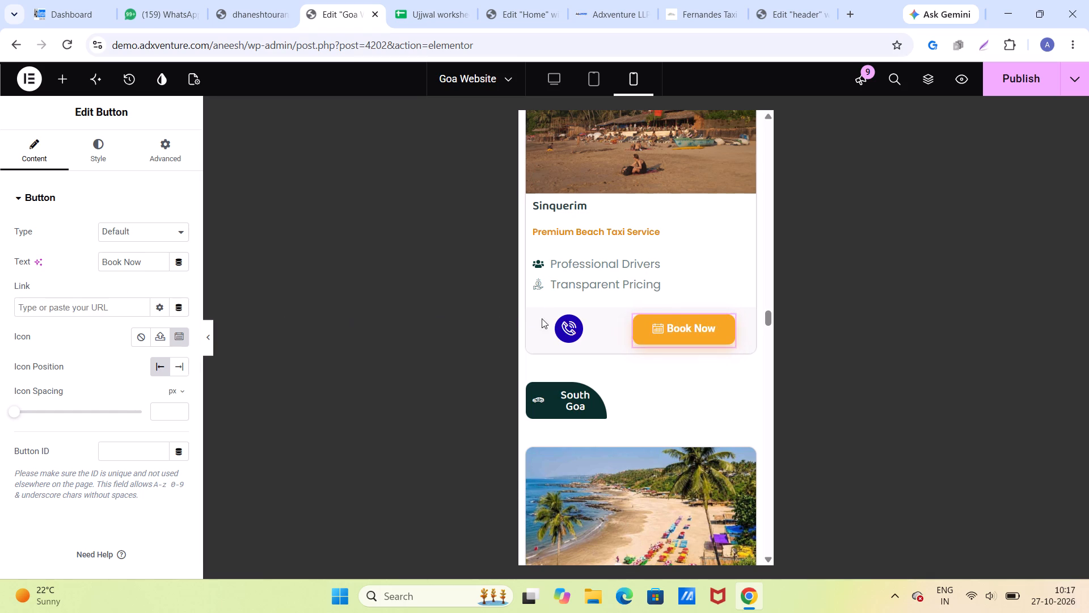
Clear the call icon's telephone link and the Book Now button's Contact URL link on the Arambol card.
scroll(573, 320, "up", 5)
left_click(571, 352)
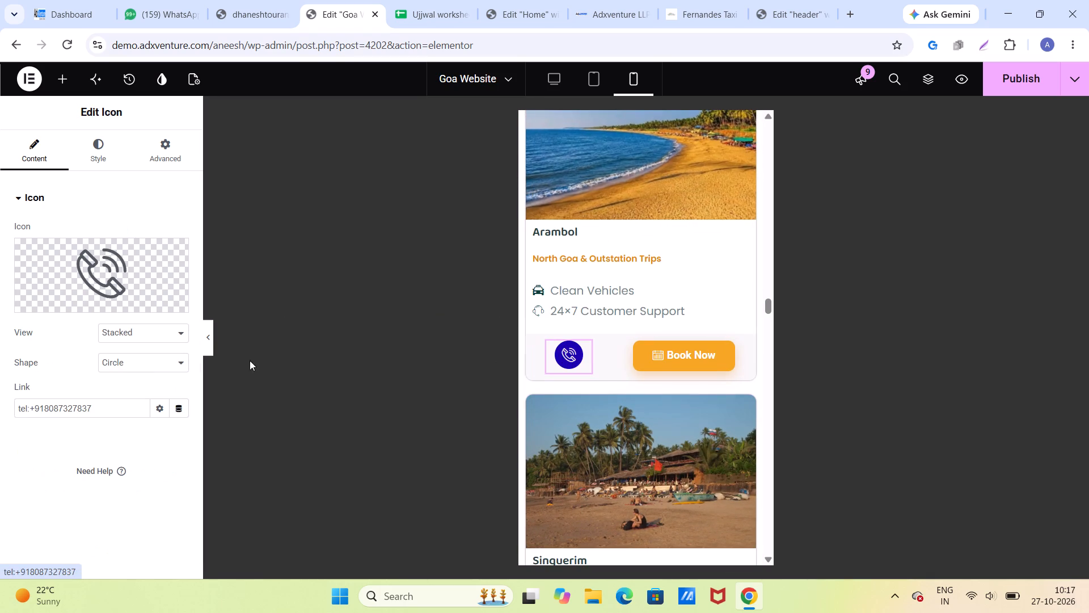
left_click_drag(107, 405, 0, 411)
key("BackSpace")
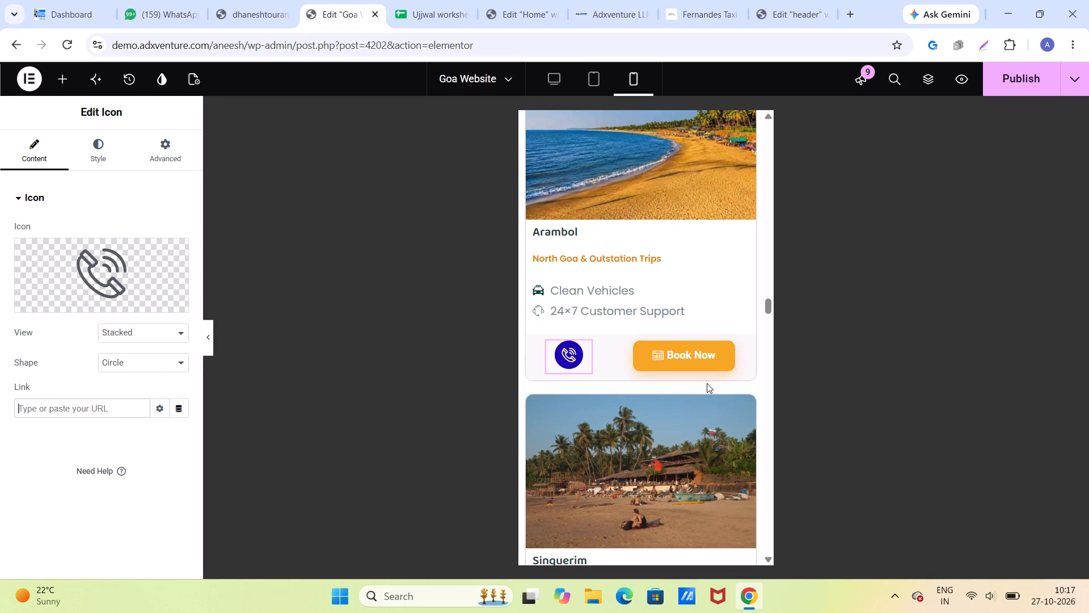
left_click(677, 355)
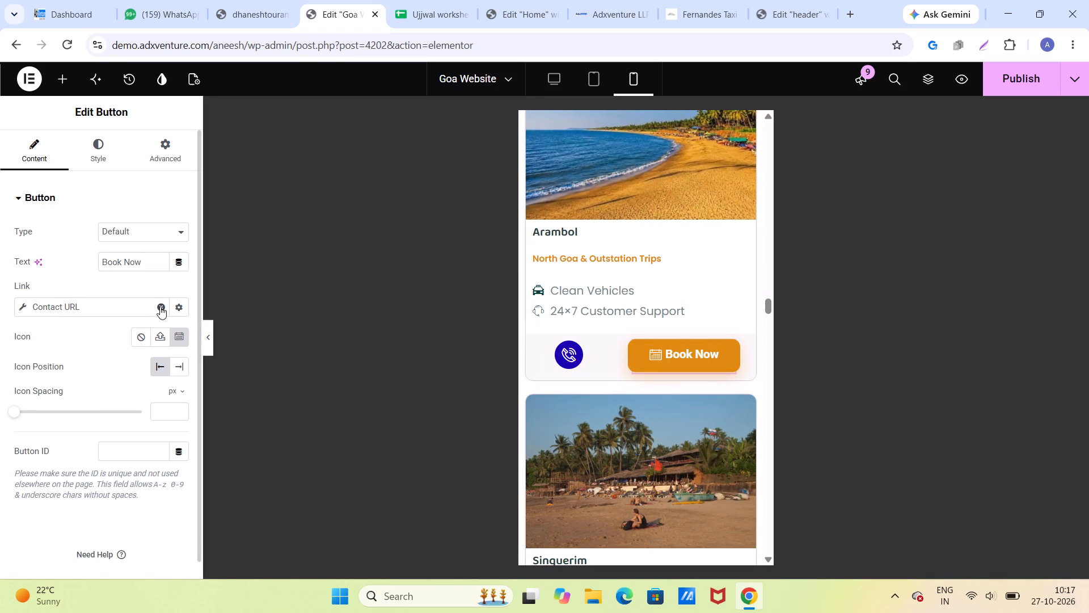
left_click(160, 306)
Remove the call icon's telephone link and the Book Now button's Contact URL link from the Morjim card.
scroll(614, 328, "up", 5)
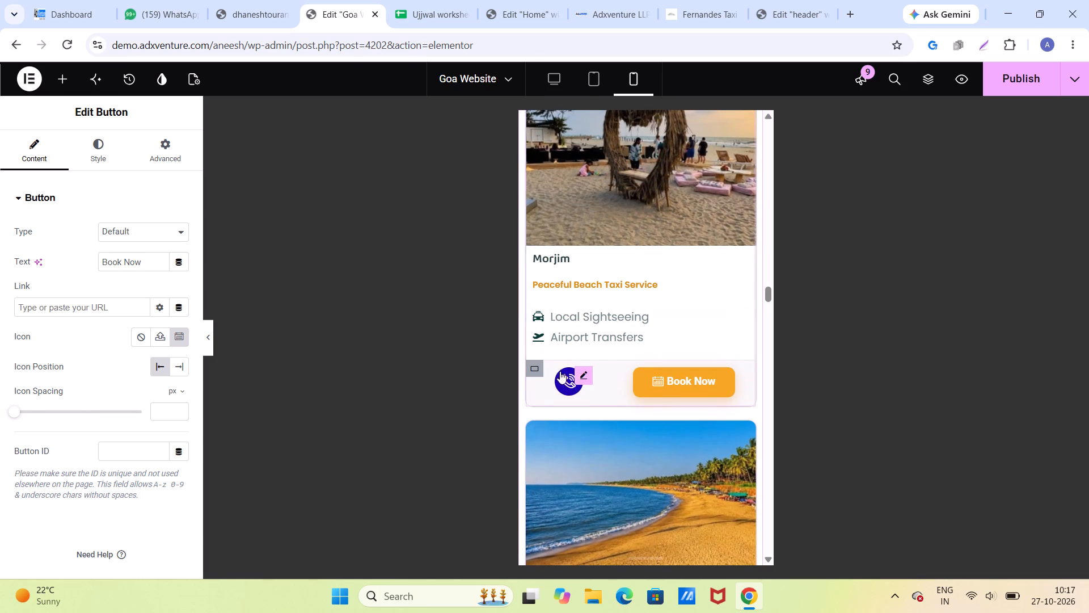
left_click(565, 375)
left_click_drag(118, 411, 0, 426)
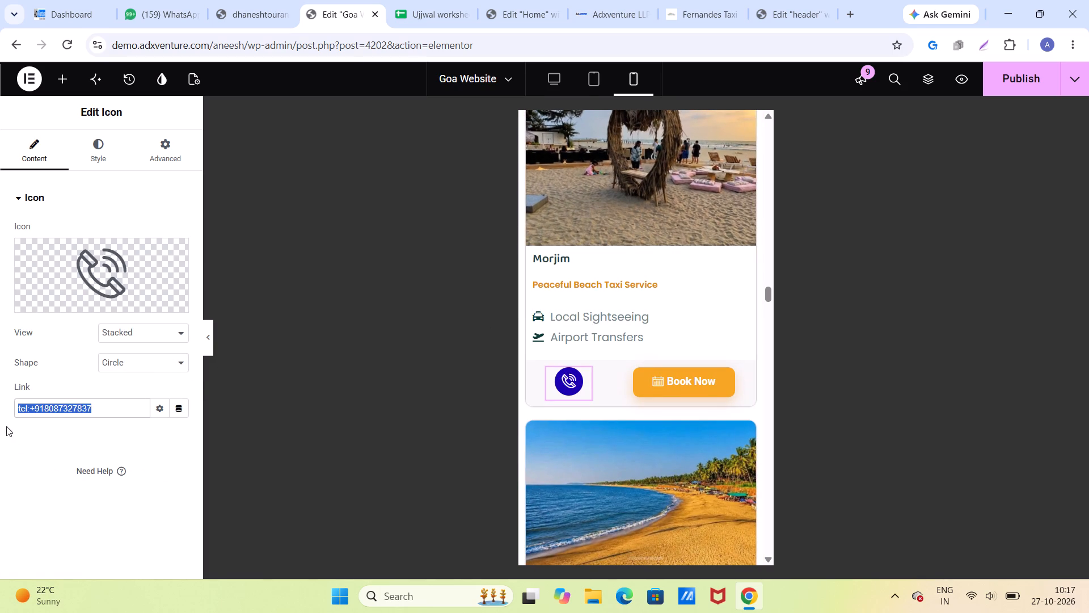
key("BackSpace")
left_click(660, 381)
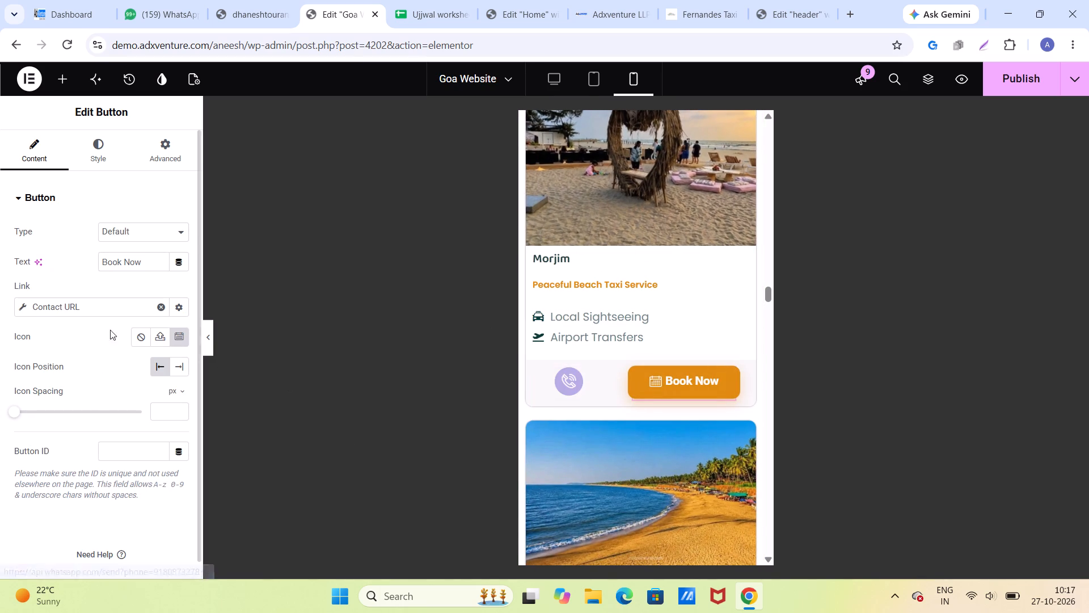
left_click(161, 303)
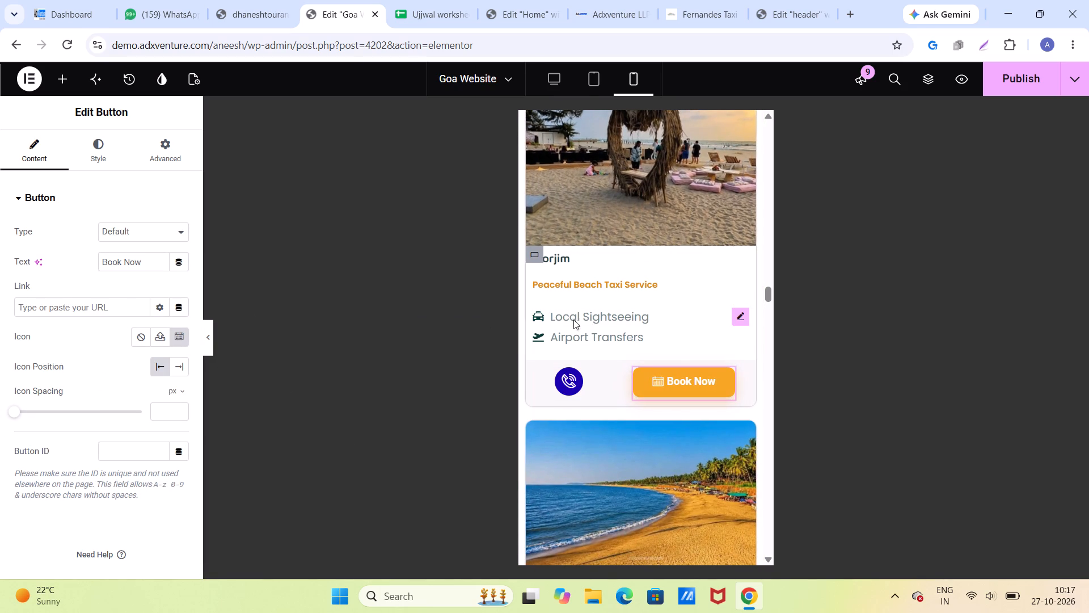
Clear the telephone link on the Dauna Paula card's call icon and the Contact URL link on its Book Now button.
scroll(614, 316, "up", 4)
left_click(569, 340)
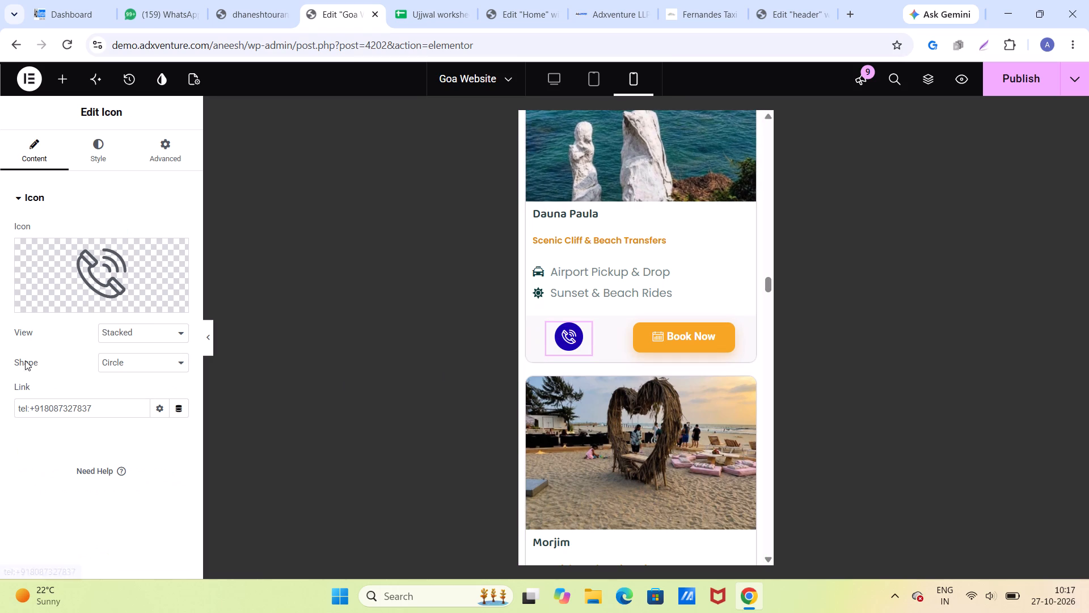
left_click(99, 408)
key("ctrl+a")
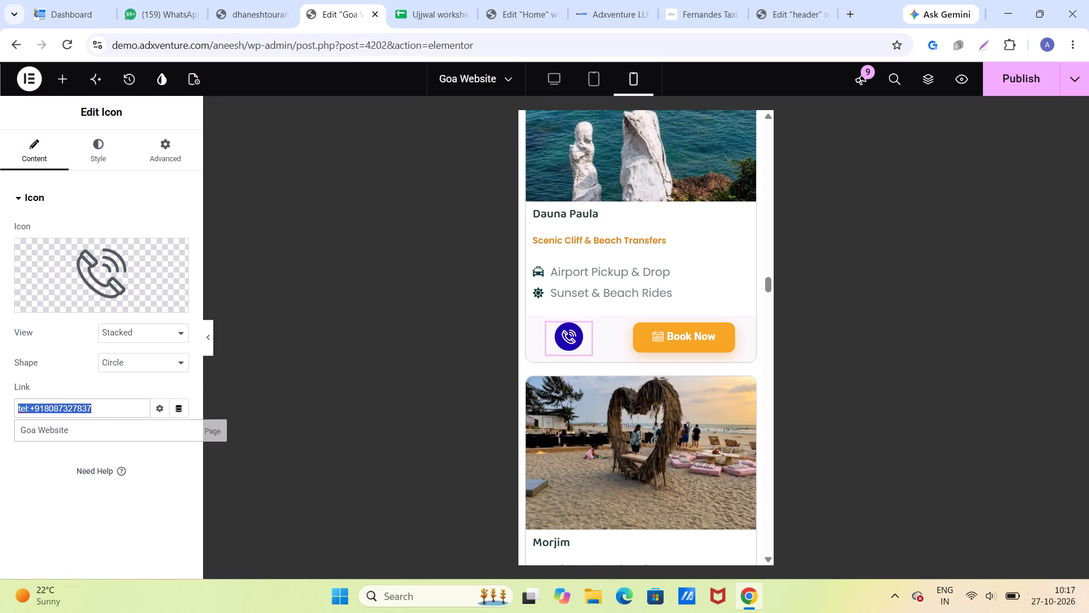
key("BackSpace")
left_click(693, 343)
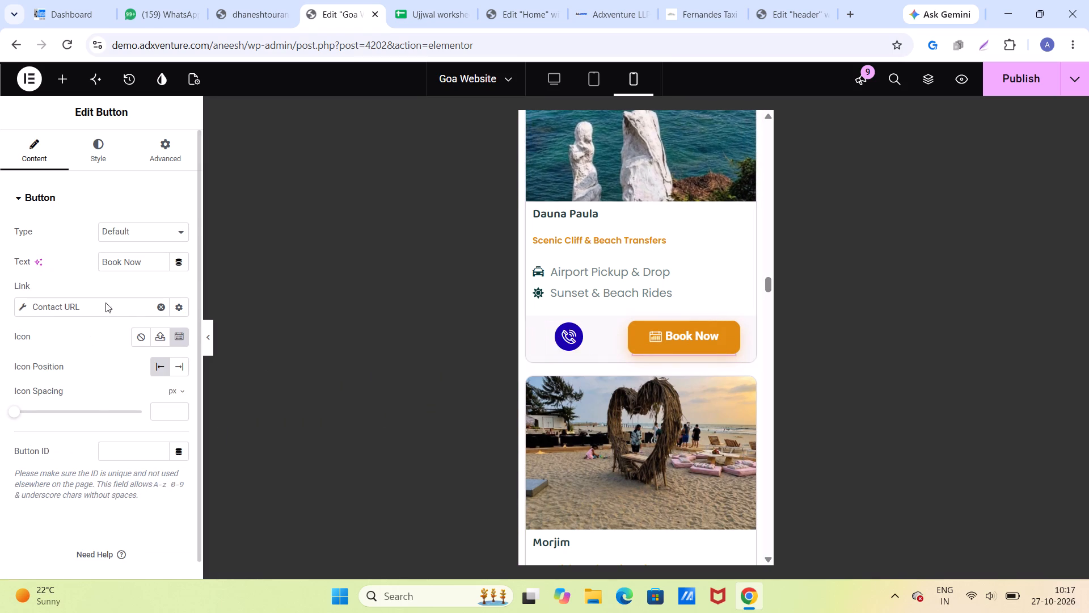
Remove the Contact URL link from the Dauna Paula card's Book Now button.
left_click(160, 310)
Clear the telephone link on the Anjuna card's call icon and the Contact URL link on its Book Now button.
scroll(713, 386, "up", 1)
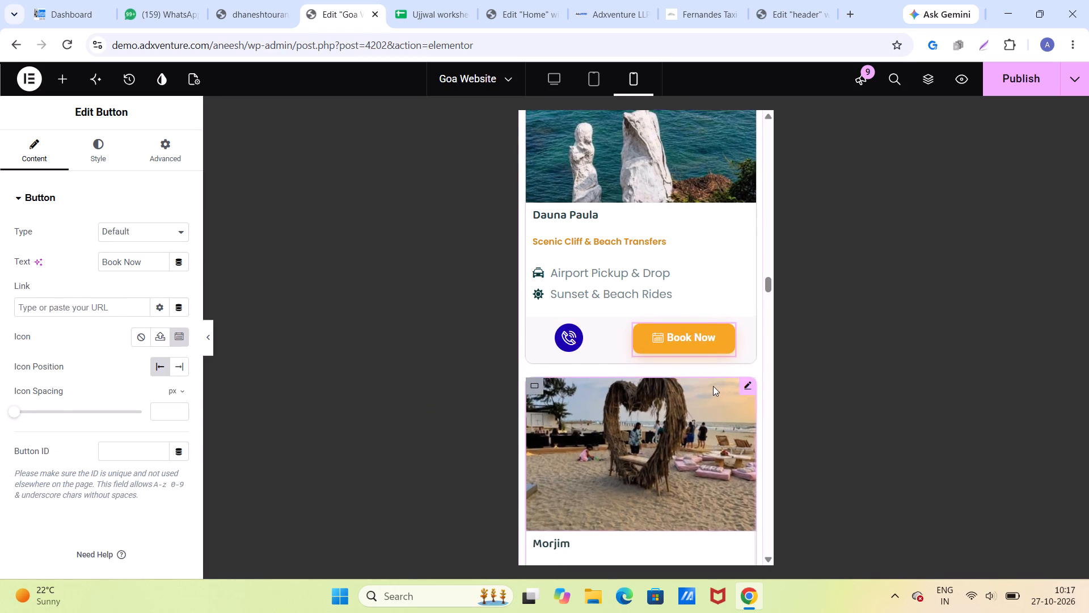
scroll(713, 386, "up", 3)
left_click(584, 290)
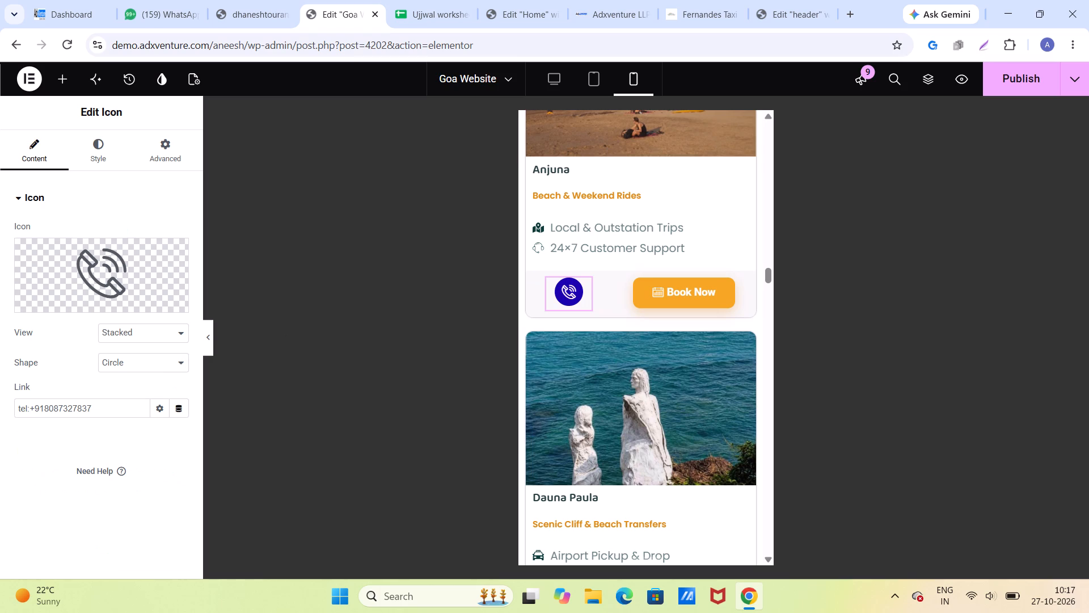
left_click(112, 409)
key("ctrl+a")
key("BackSpace")
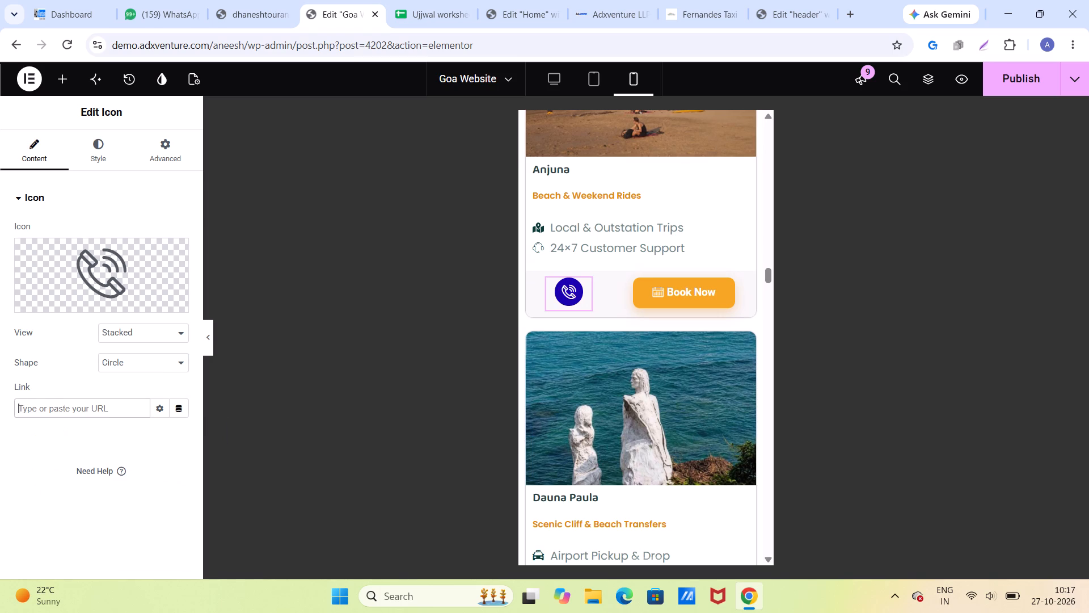
left_click(677, 285)
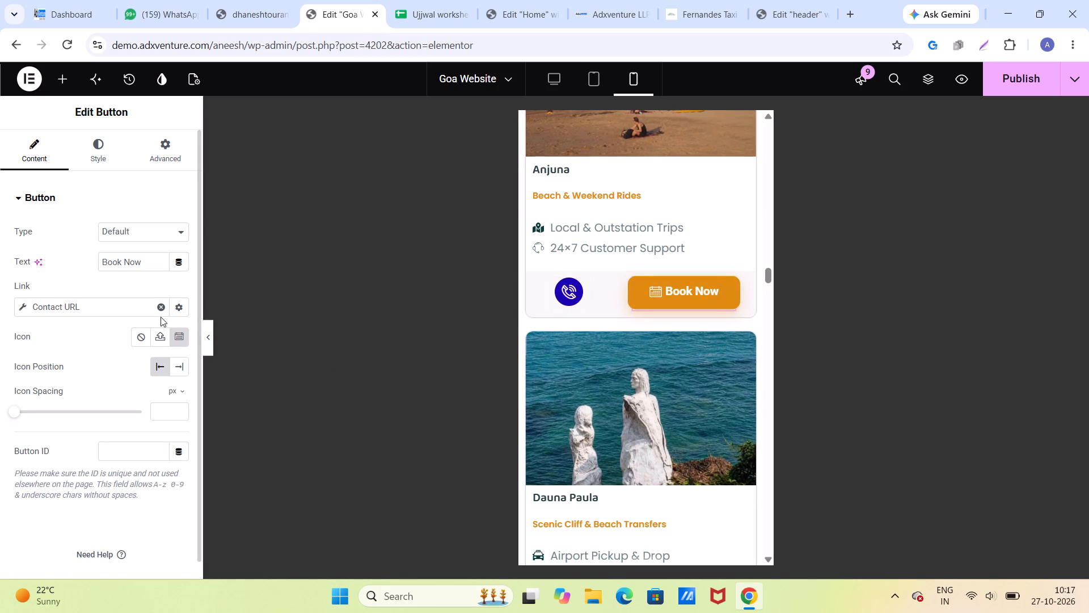
left_click(159, 308)
Remove the Candolim card's call icon telephone link and its Book Now button's Contact URL link.
scroll(623, 350, "up", 4)
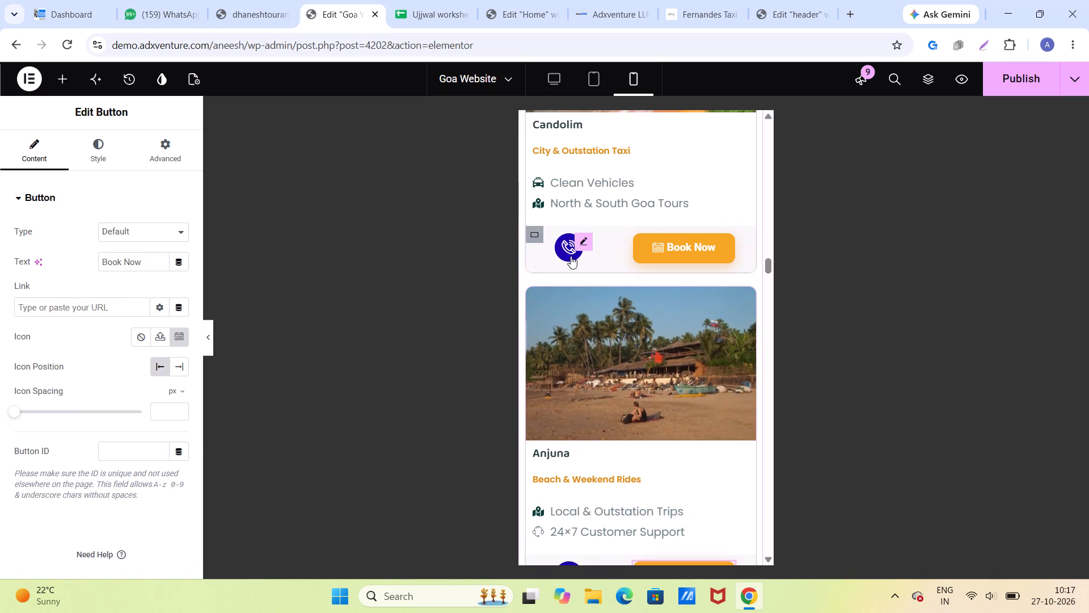
left_click(569, 252)
left_click(100, 396)
left_click(100, 409)
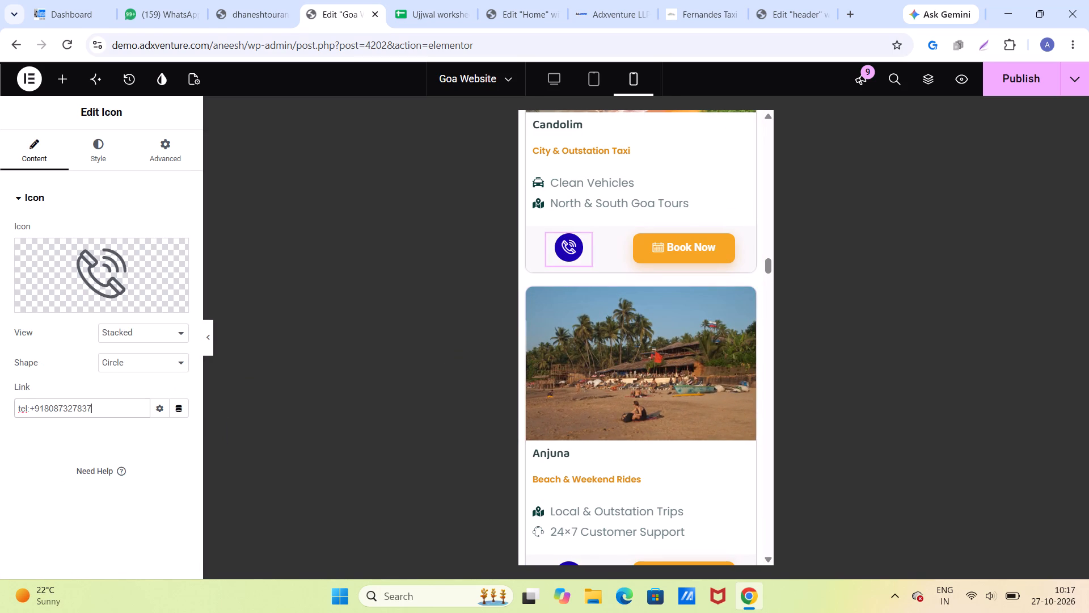
key("ctrl+a")
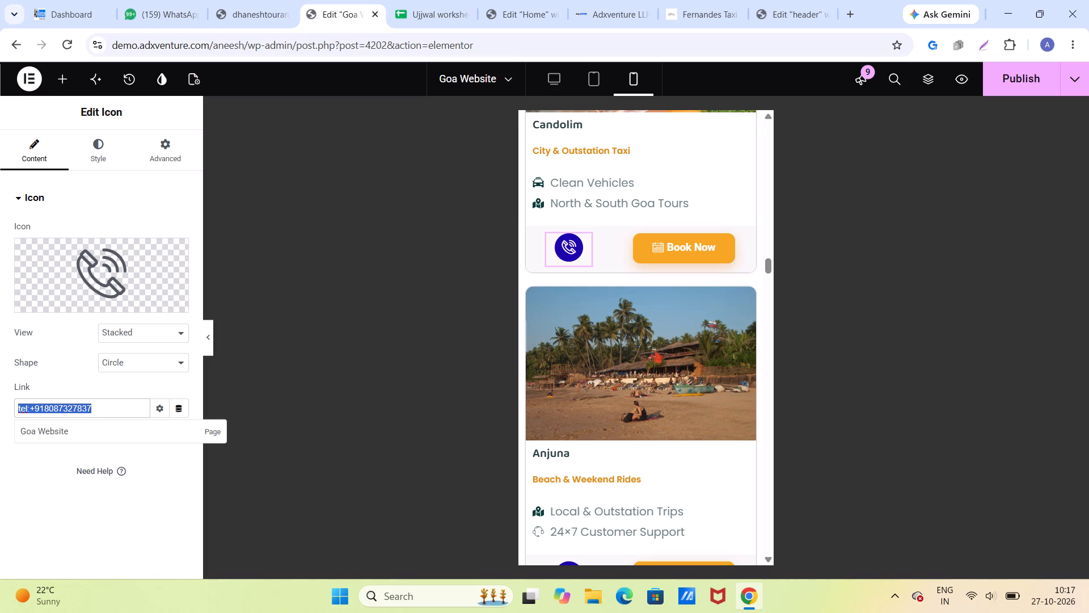
key("BackSpace")
left_click(696, 247)
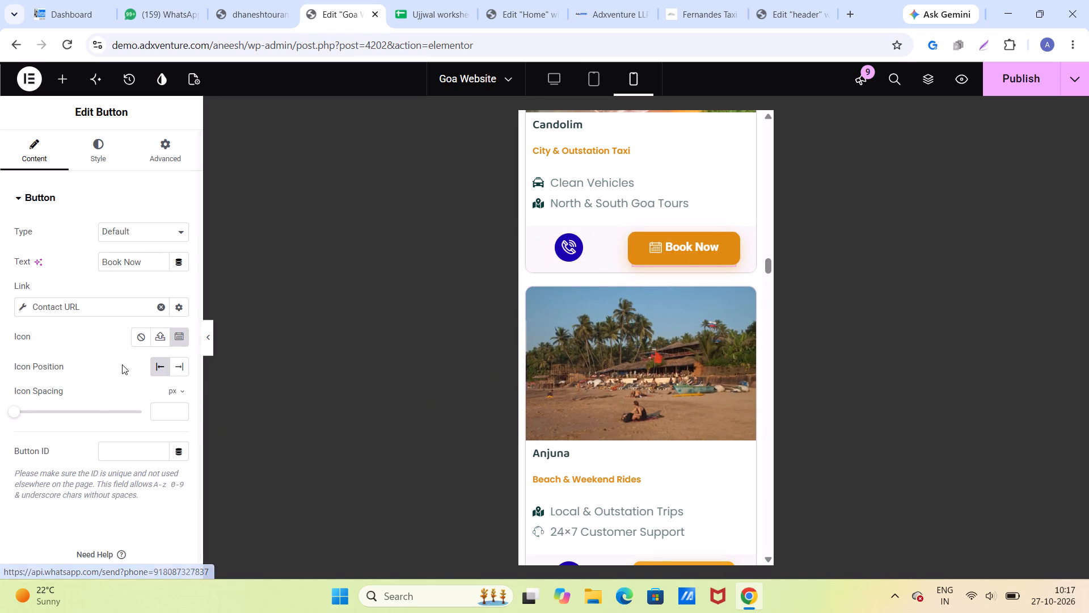
left_click(159, 308)
Clear the call icon's telephone link and the Book Now button's Contact URL link on the Baga card.
scroll(566, 366, "up", 4)
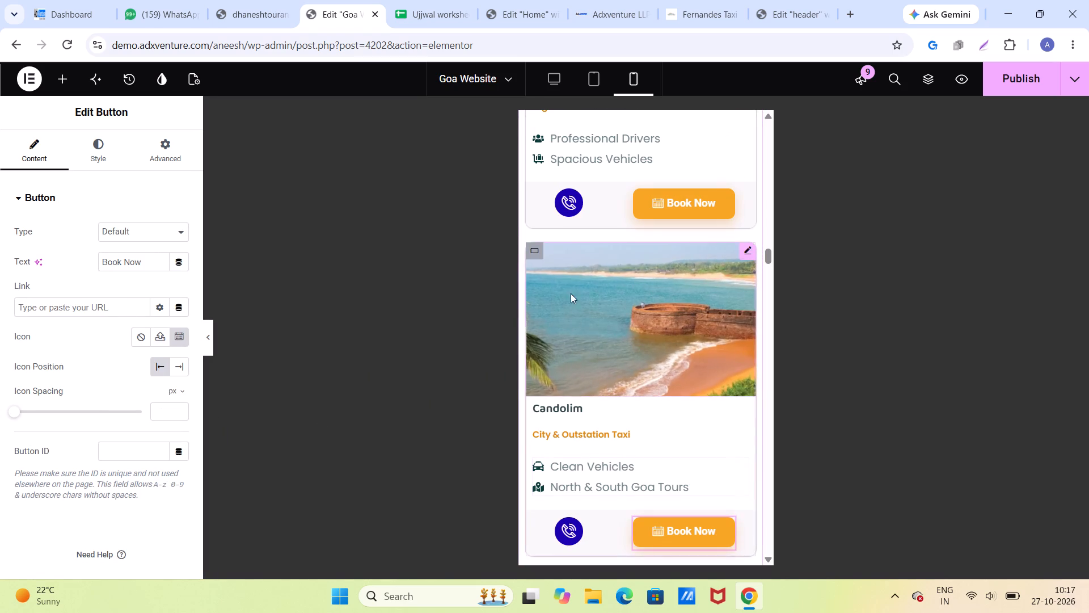
left_click(568, 217)
left_click(94, 413)
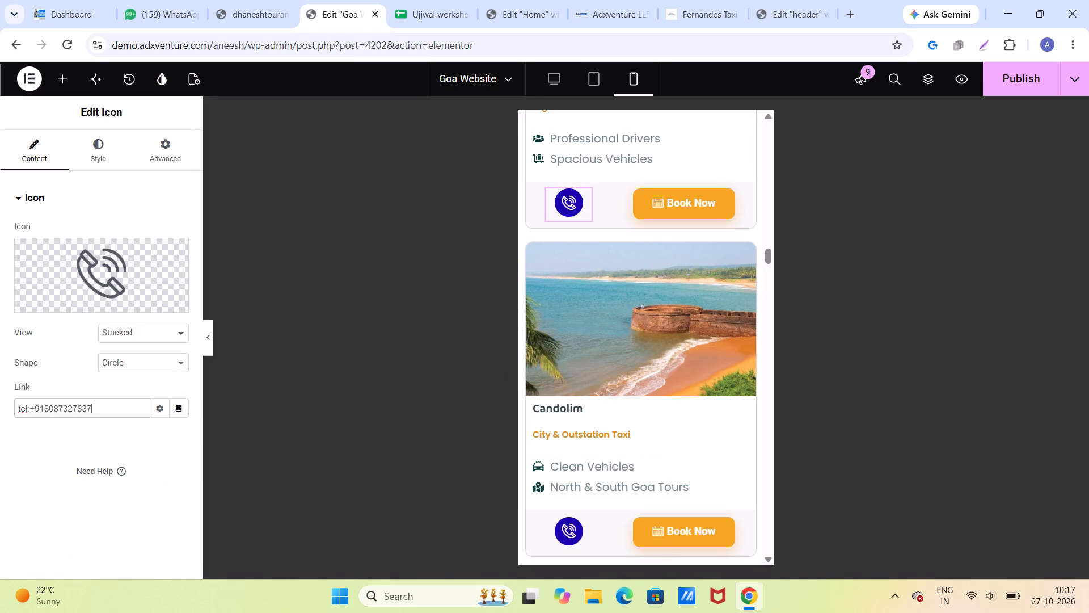
key("ctrl+a")
key("BackSpace")
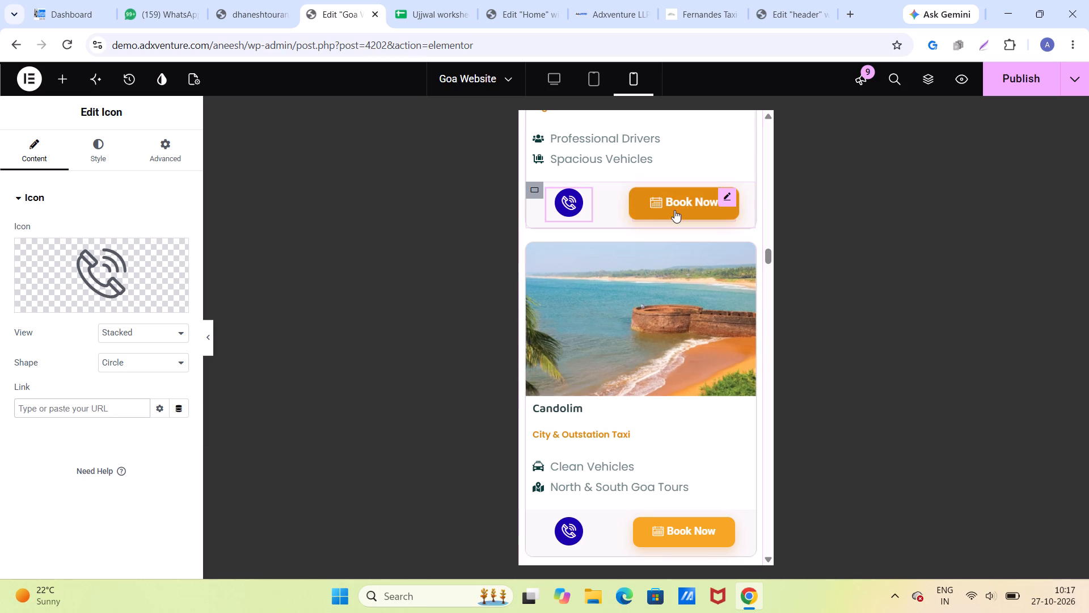
left_click(674, 210)
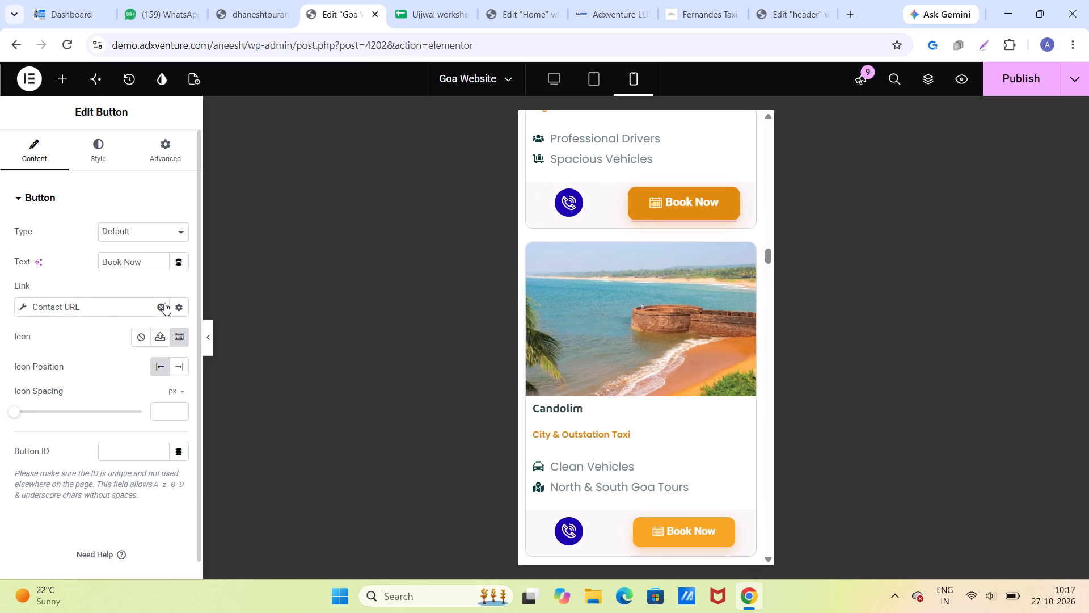
left_click(164, 303)
Remove the telephone link from the Calangute card's call icon and the Contact URL link from its Book Now button.
scroll(661, 356, "up", 6)
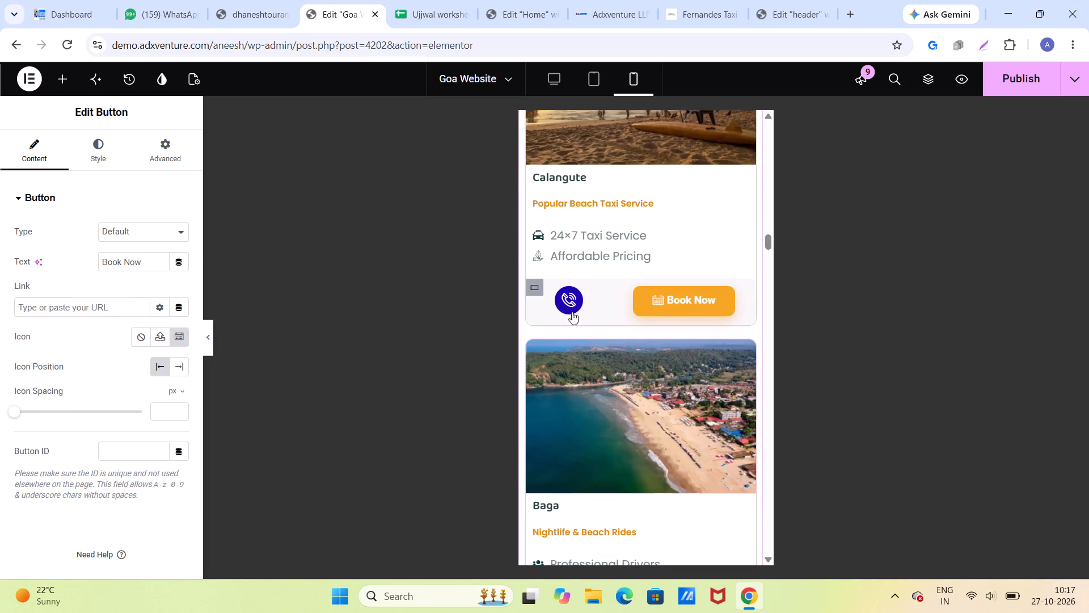
left_click(574, 303)
left_click(111, 413)
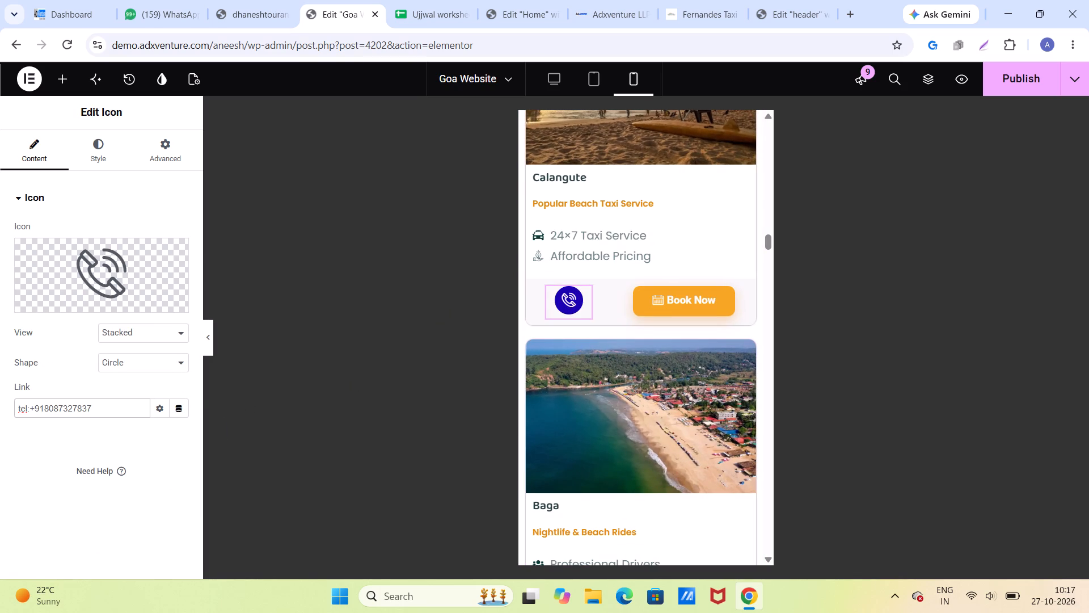
key("ctrl+a")
key("BackSpace")
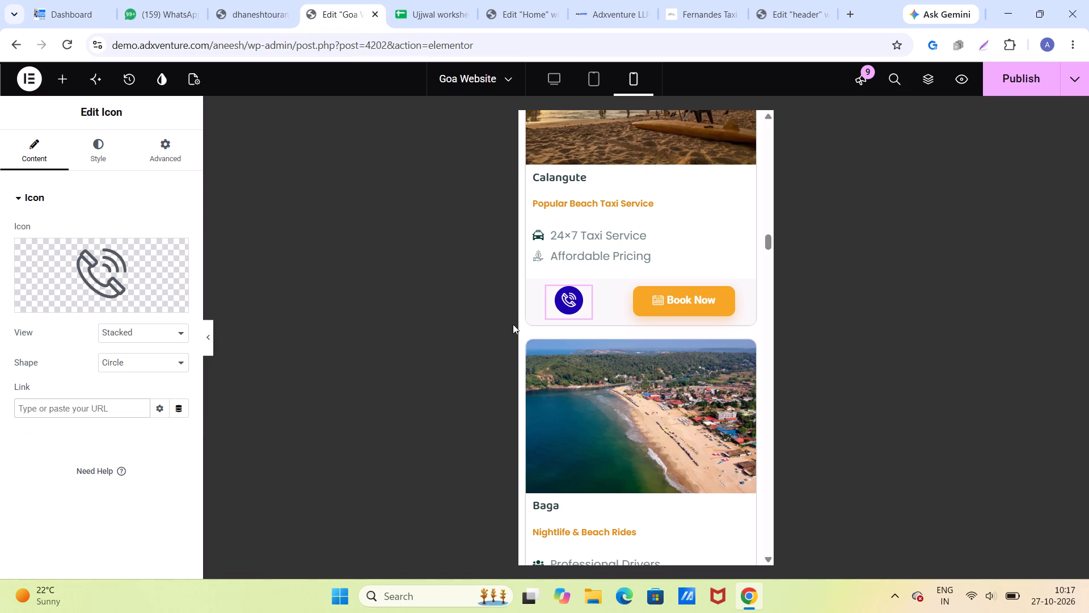
left_click(674, 297)
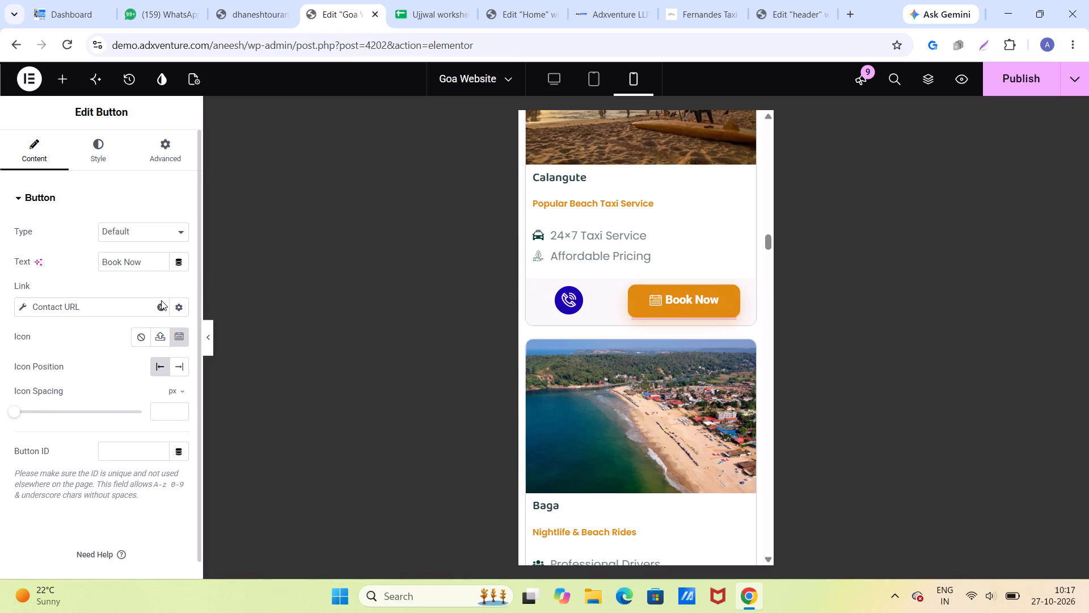
left_click(161, 300)
left_click(162, 306)
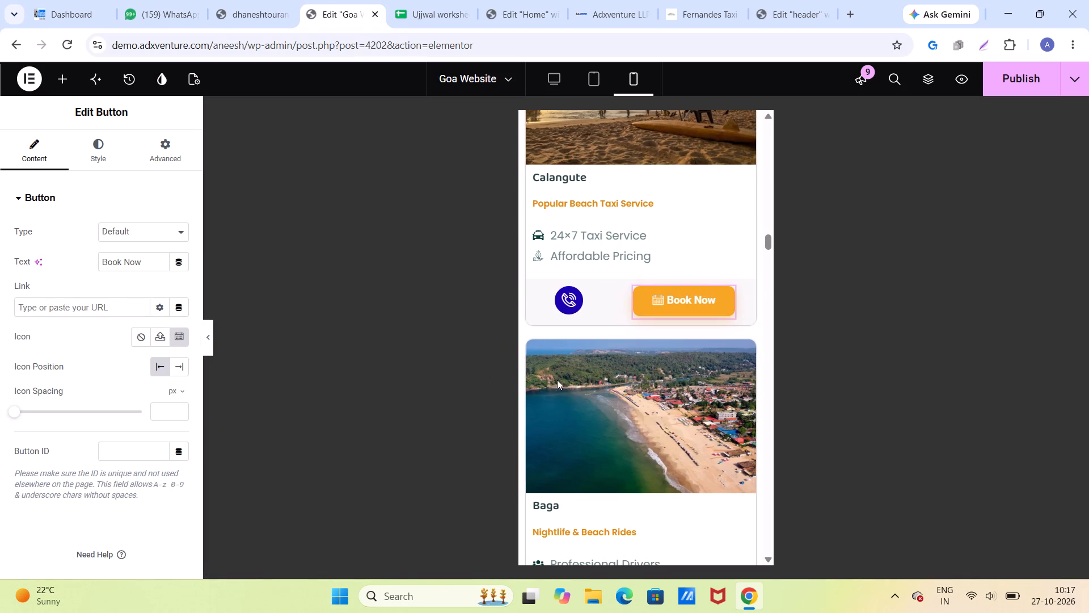
Look through the sections above the destination cards and check the link setting of the hero section's Book Now button.
scroll(569, 379, "up", 6)
left_click_drag(556, 413, 604, 427)
scroll(635, 422, "up", 4)
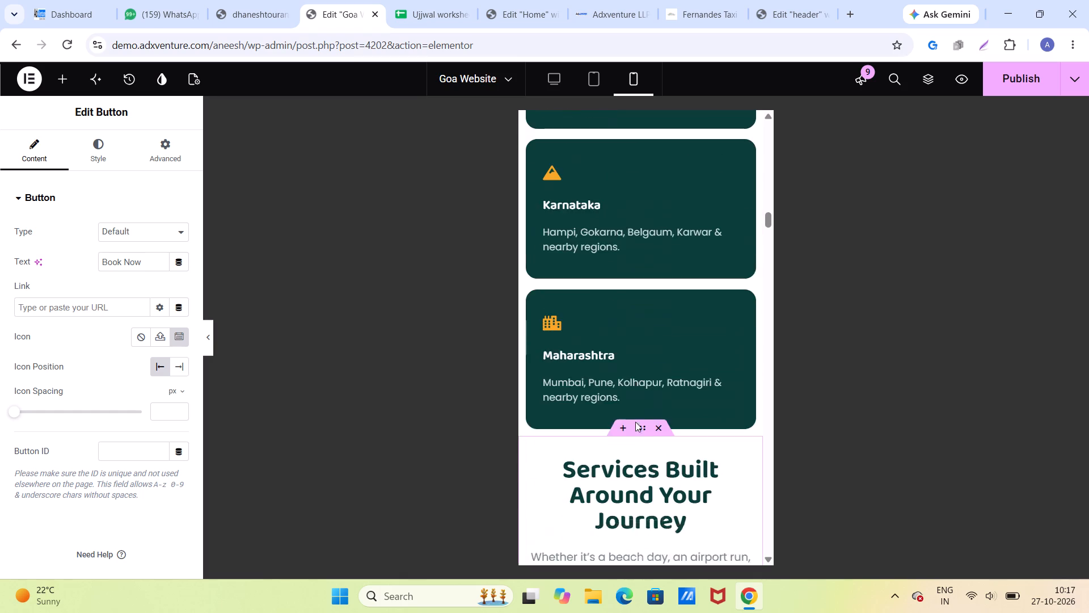
scroll(635, 420, "up", 15)
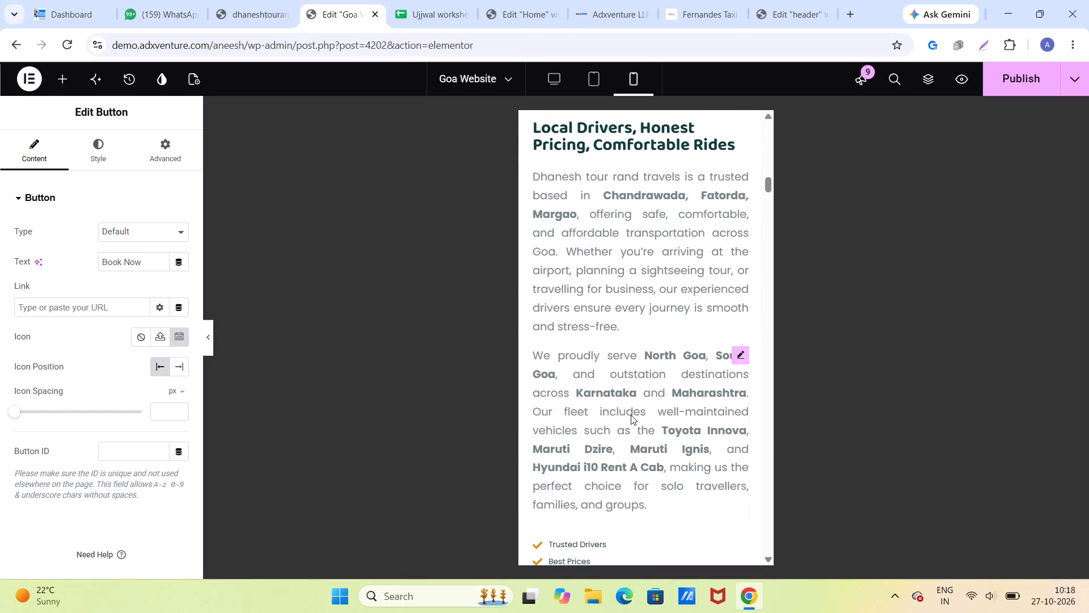
scroll(631, 415, "up", 12)
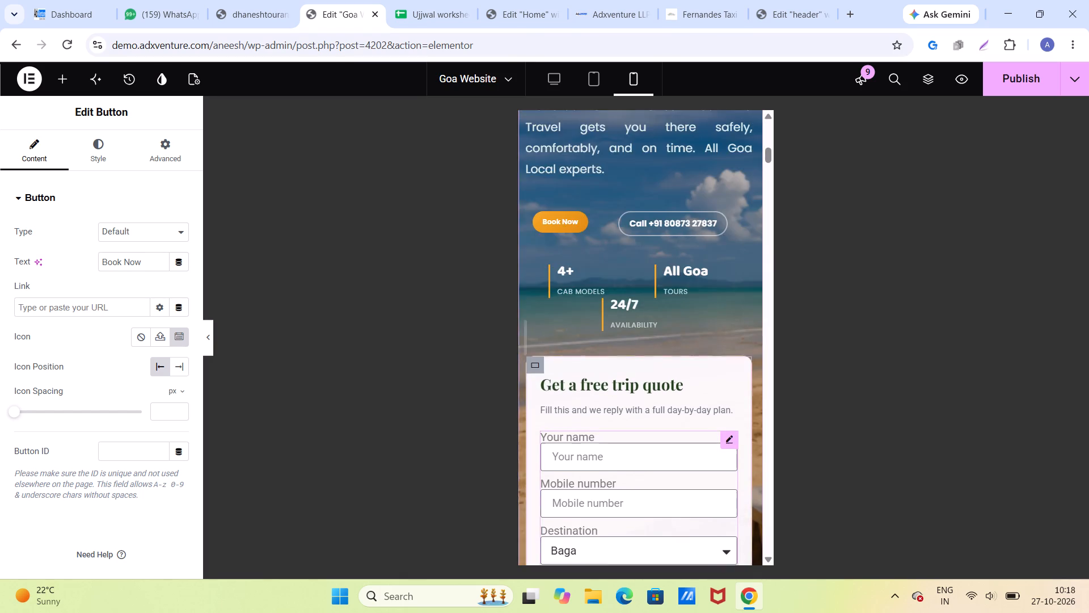
scroll(623, 410, "up", 7)
scroll(622, 409, "down", 3)
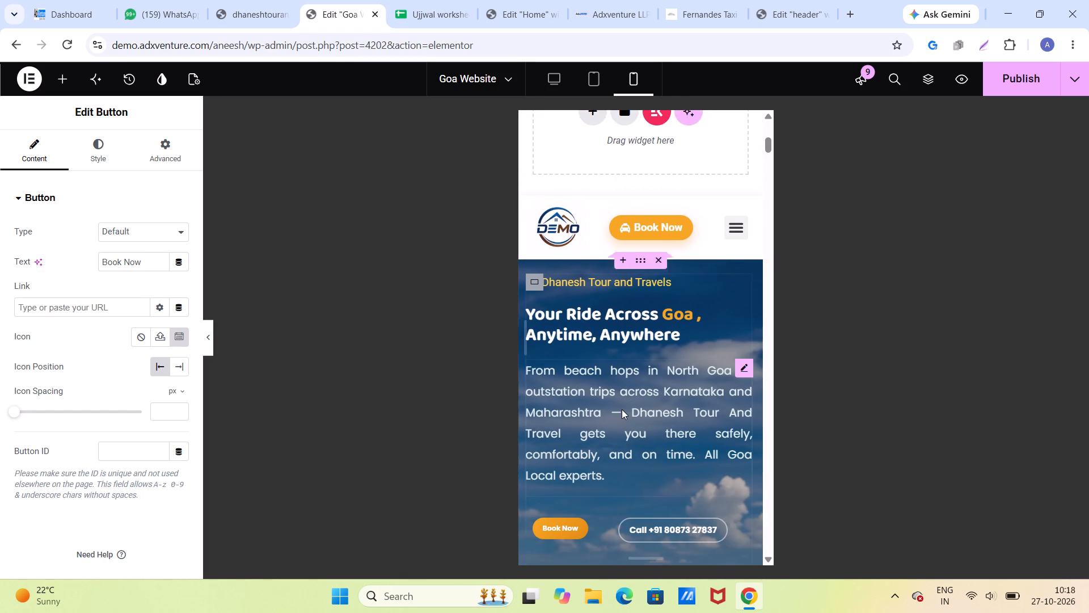
scroll(622, 409, "down", 2)
left_click(556, 383)
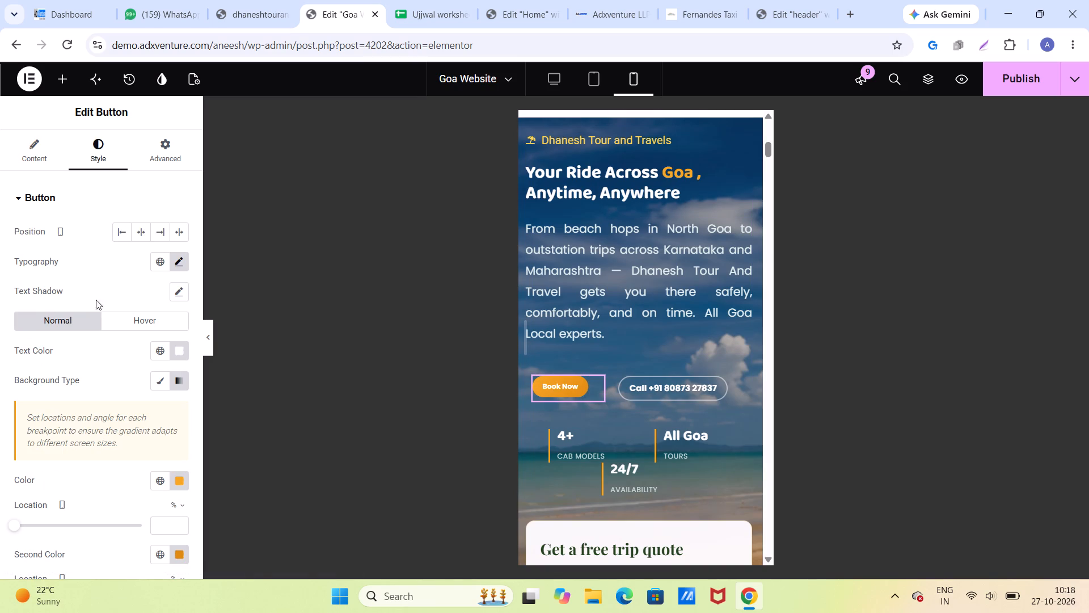
left_click(44, 163)
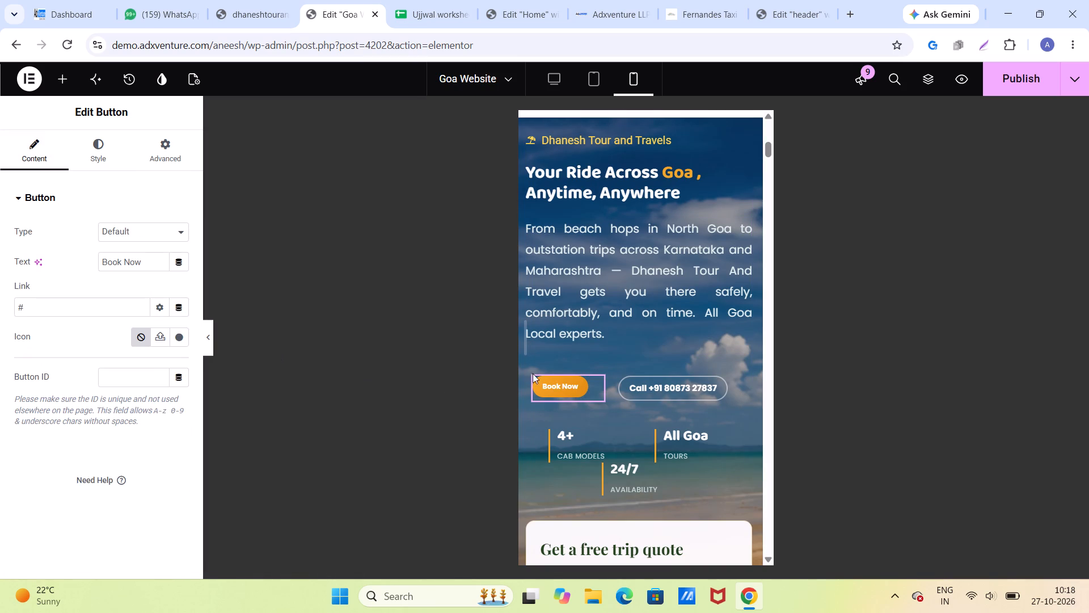
Delete the phone number digits following +91 from the text of the hero section's call button.
left_click(641, 387)
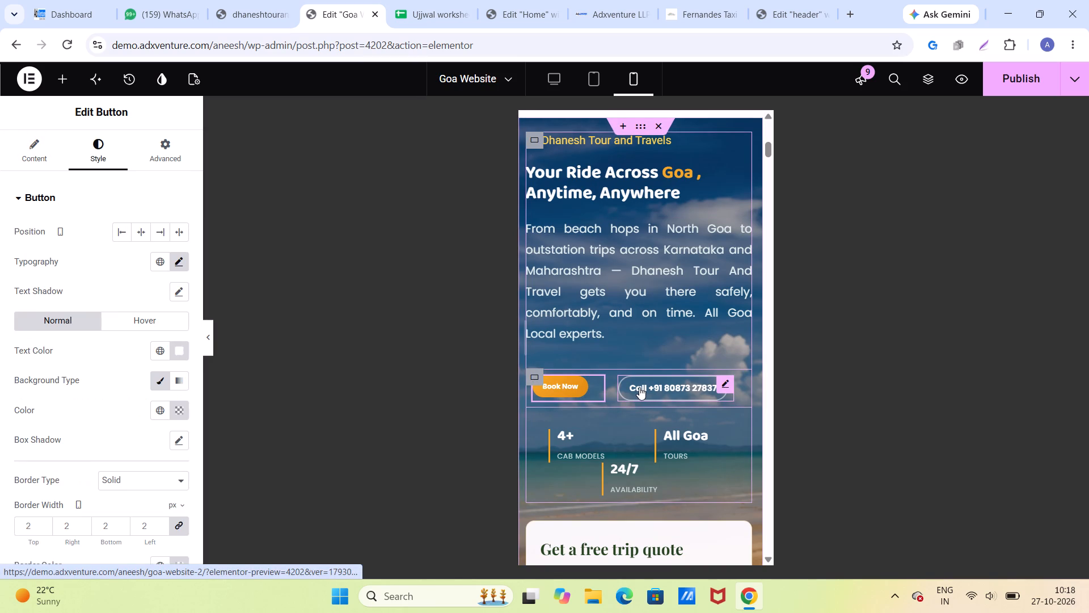
left_click(36, 157)
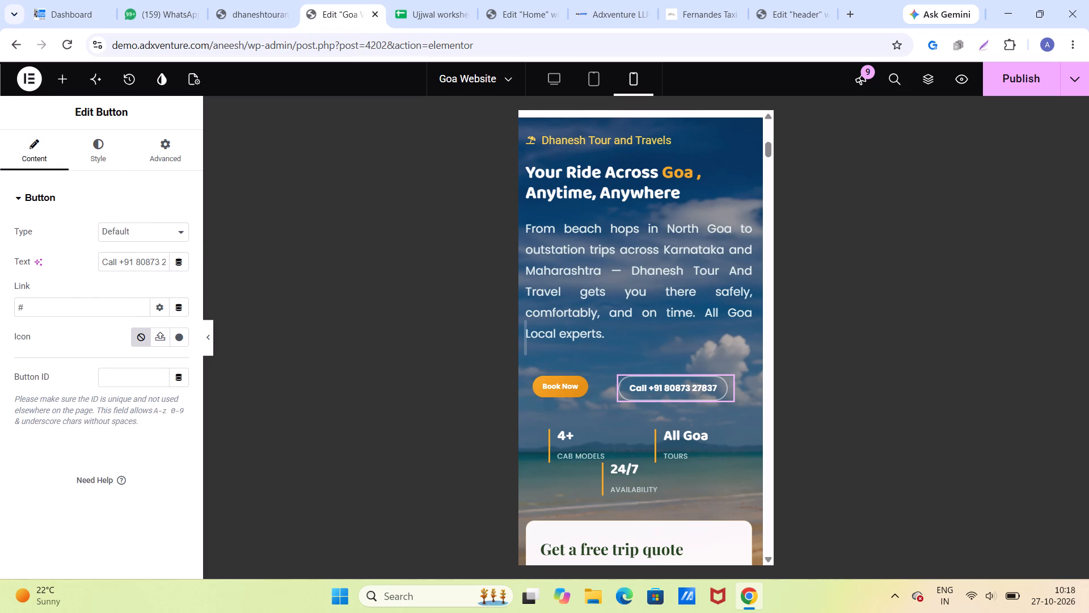
left_click(158, 261)
key("BackSpace")
key("BackSpace")
key("BackSpace")
key("BackSpace")
key("BackSpace")
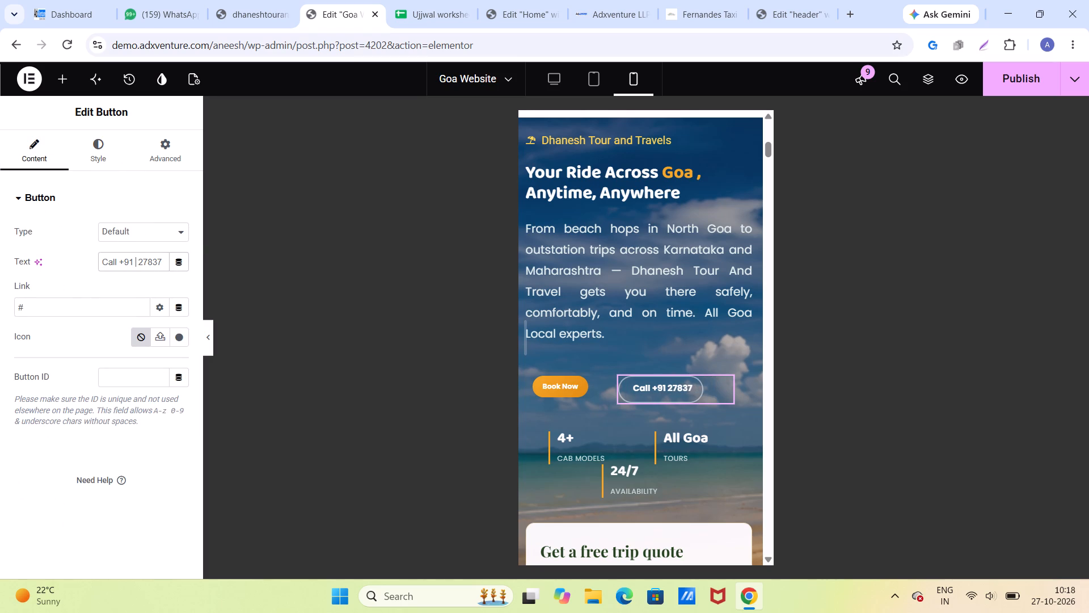
left_click_drag(162, 262, 134, 258)
left_click_drag(134, 258, 133, 258)
key("BackSpace")
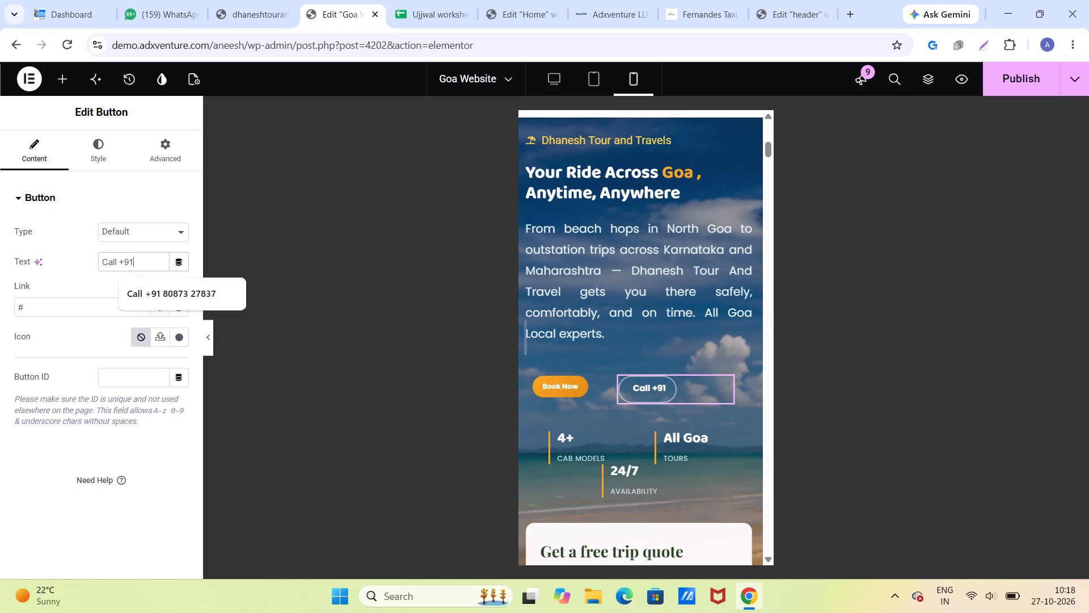
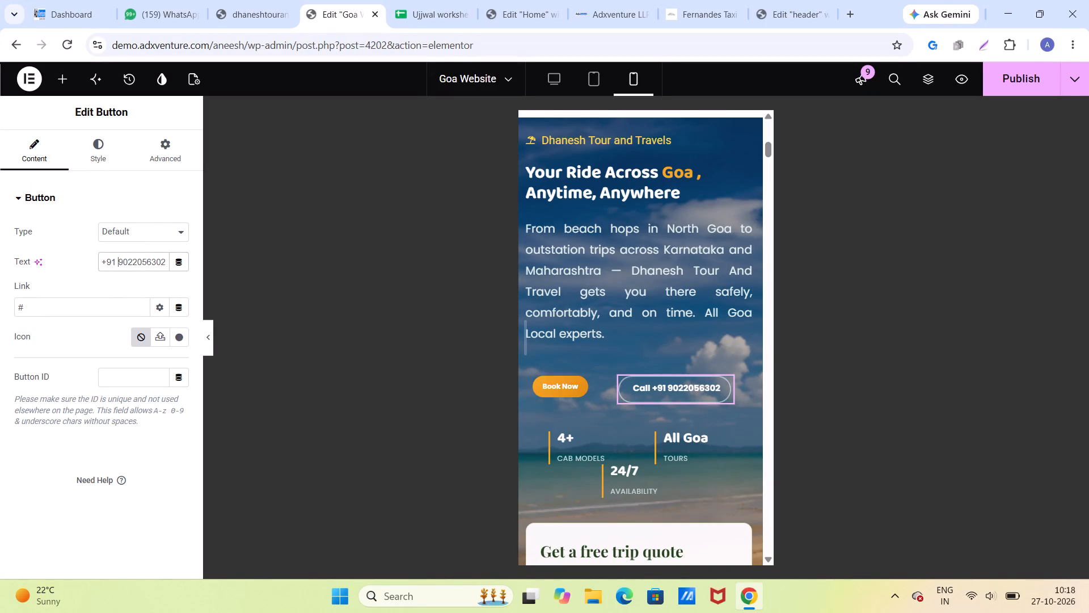
Publish the updated Goa Website page.
left_click(1015, 90)
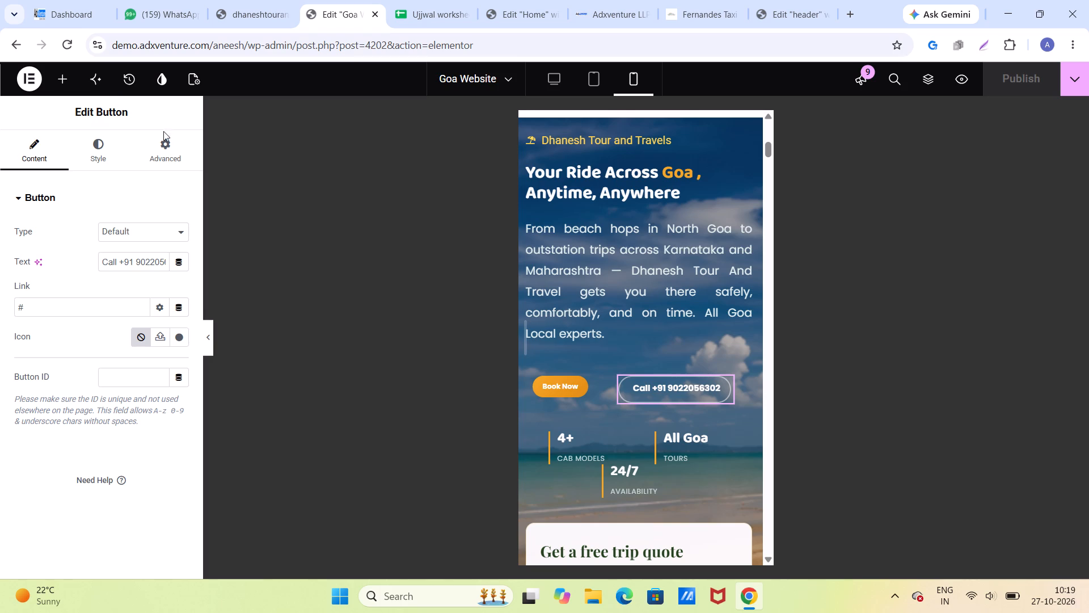
Exit the Elementor editor of the Goa Website page to its WordPress edit screen.
scroll(660, 326, "down", 3)
scroll(660, 330, "up", 1)
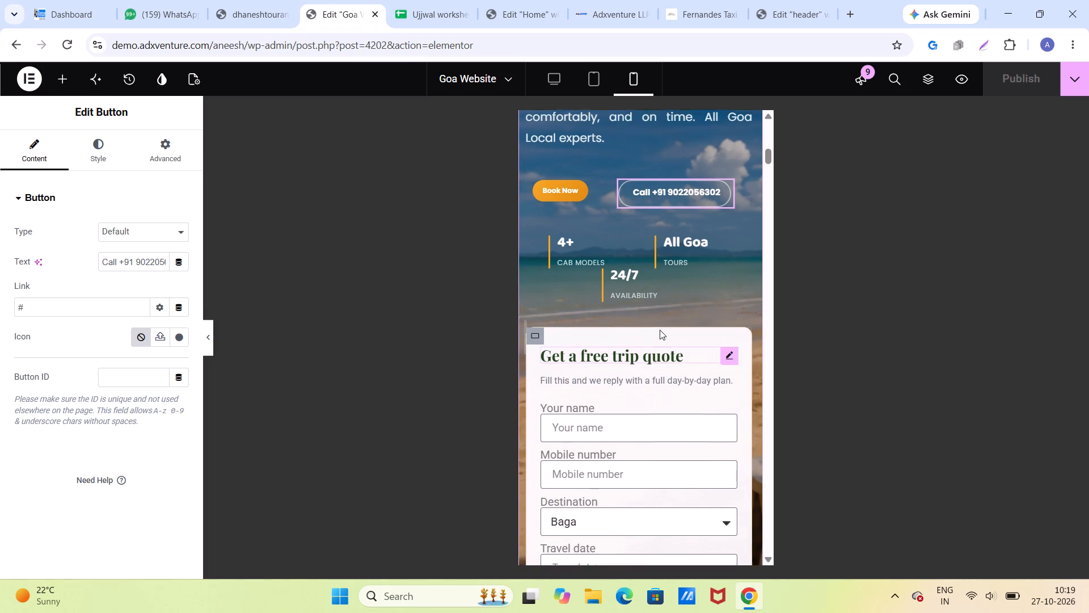
scroll(658, 330, "down", 7)
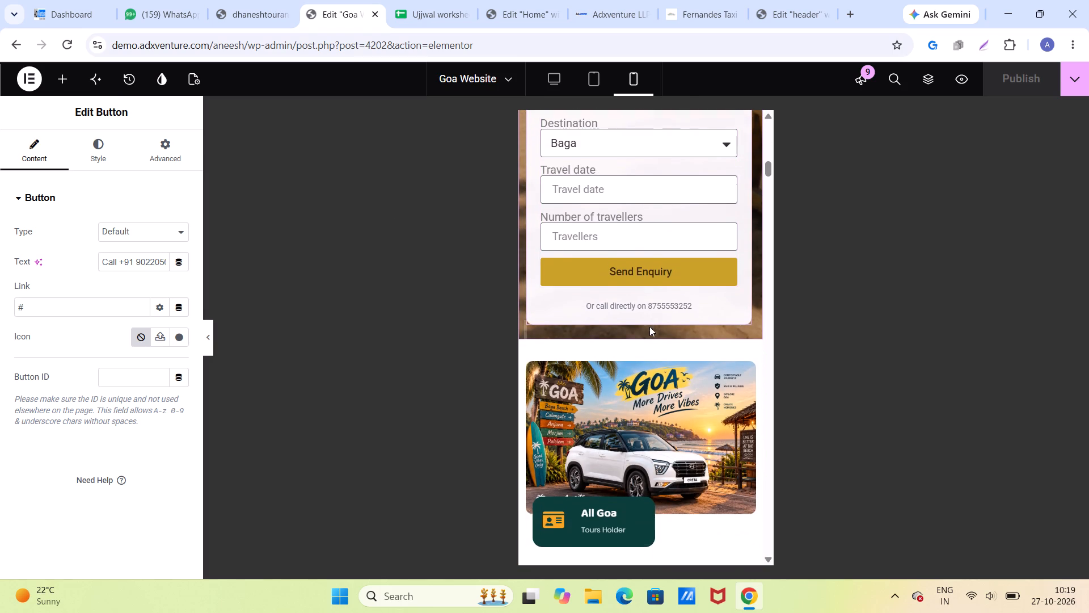
scroll(648, 326, "up", 20)
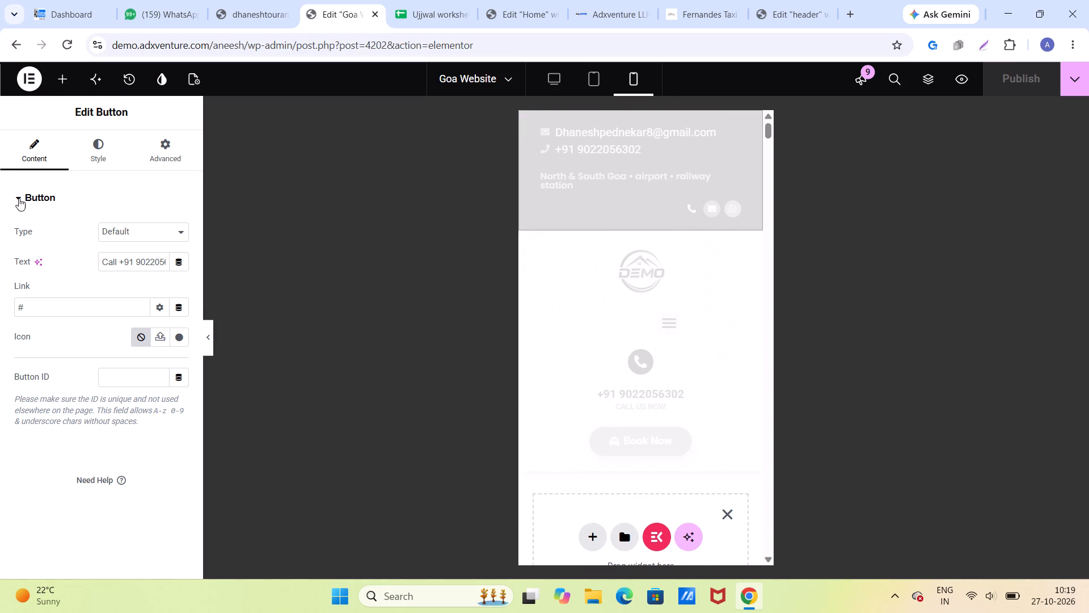
left_click(21, 79)
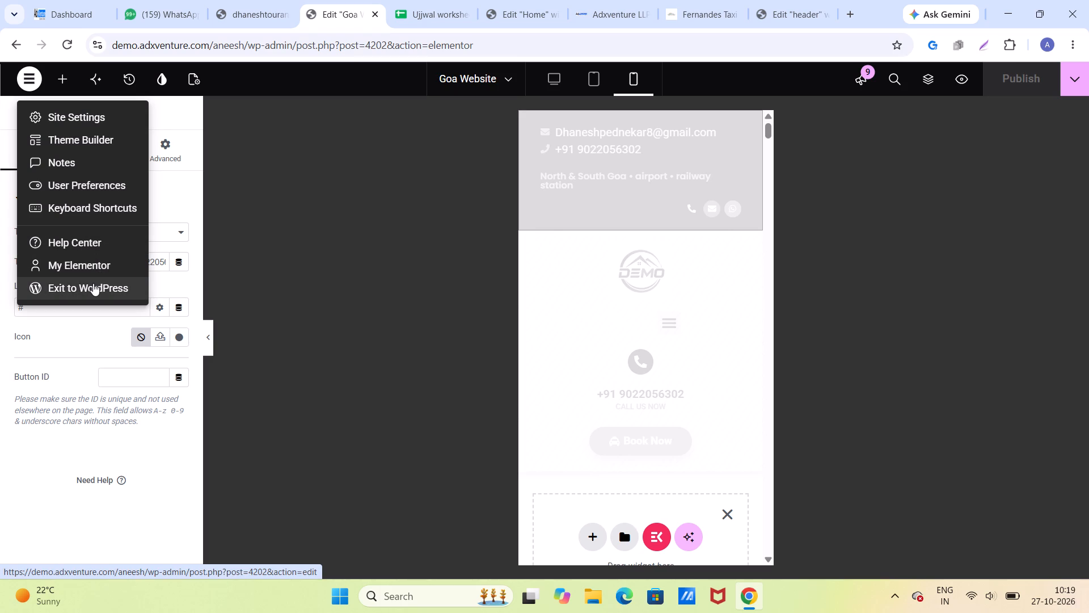
left_click(93, 283)
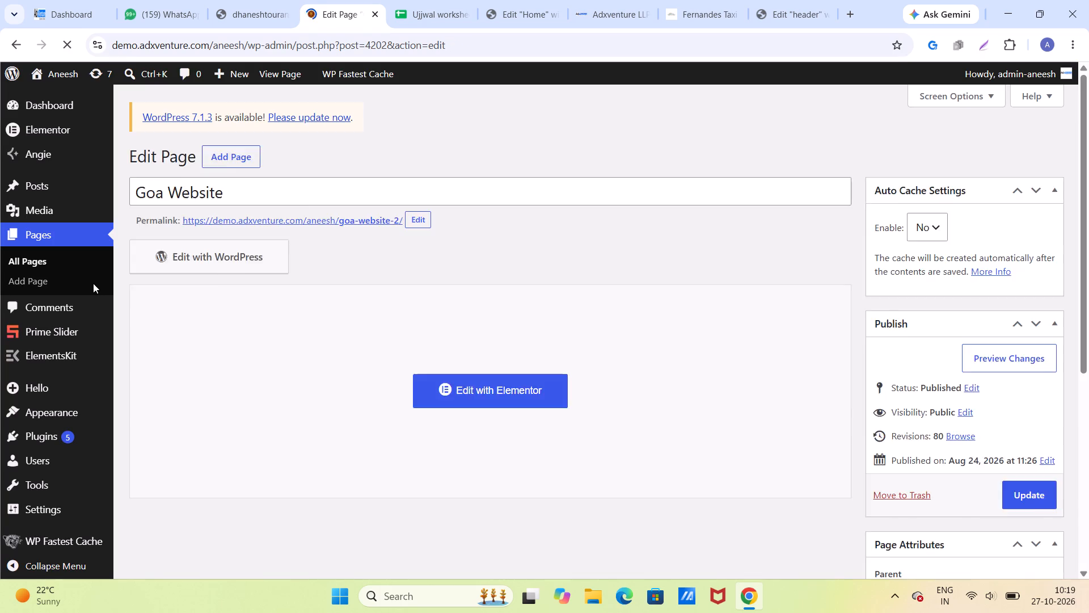
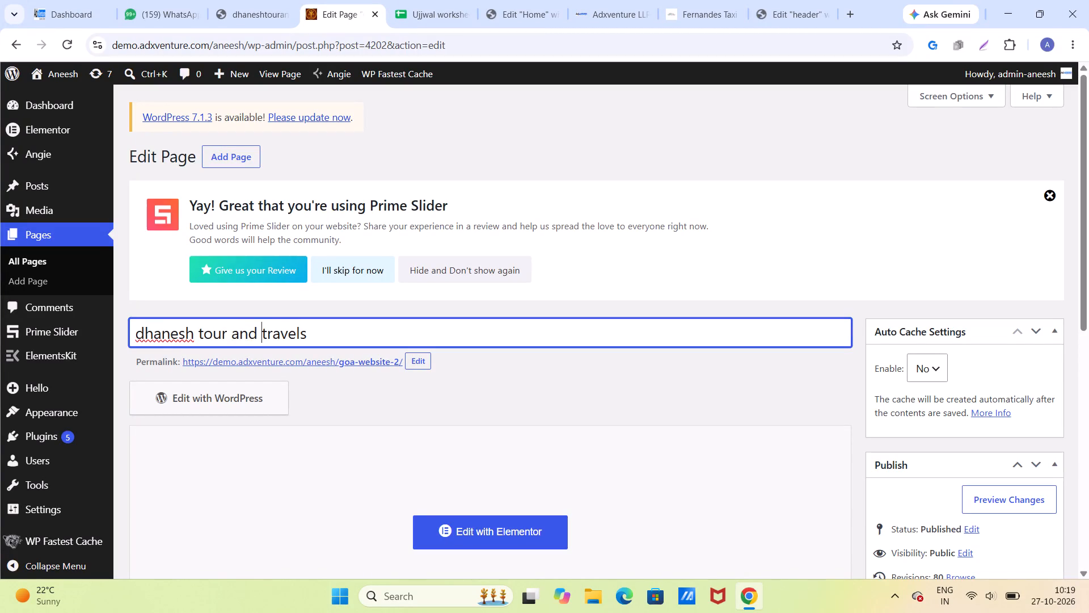
Capitalize the first letters in the page title so it reads Dhanesh Tour and Travels.
left_click(146, 331)
key("BackSpace")
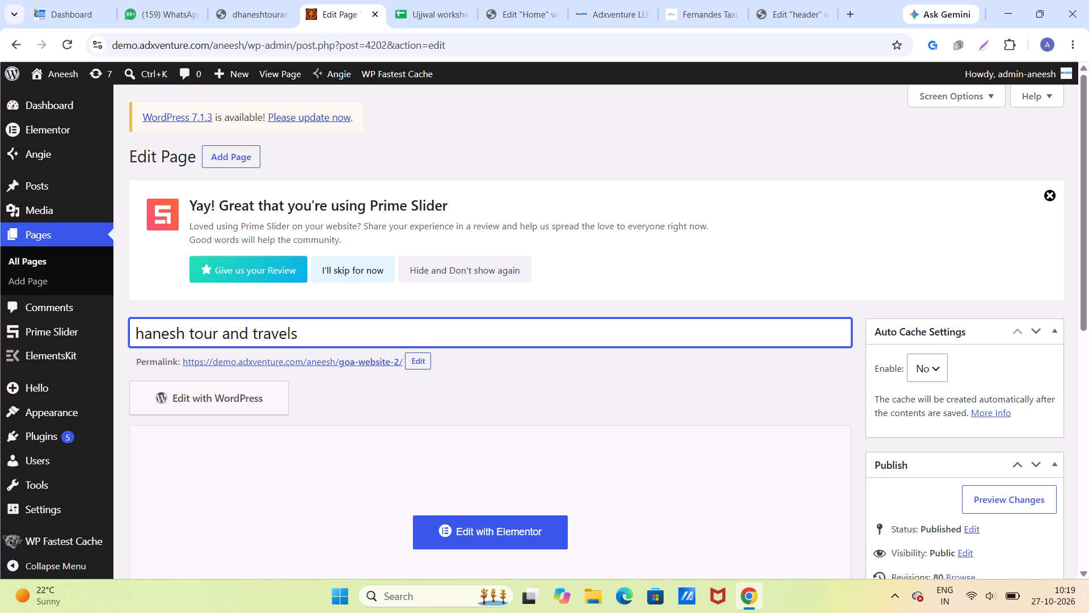
key("shift+d")
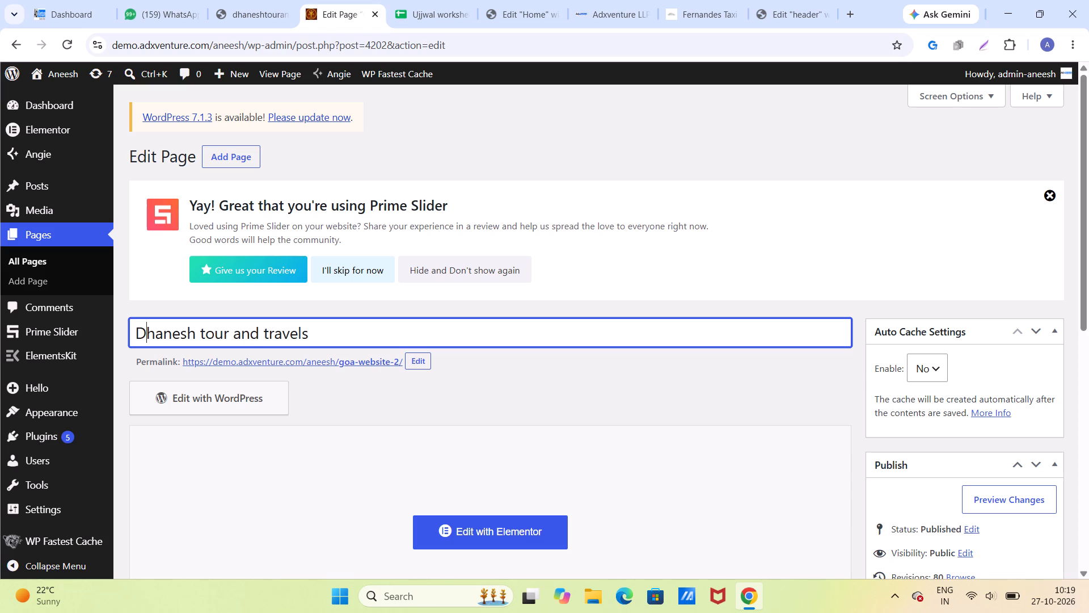
left_click(205, 332)
key("BackSpace")
key("shift+t")
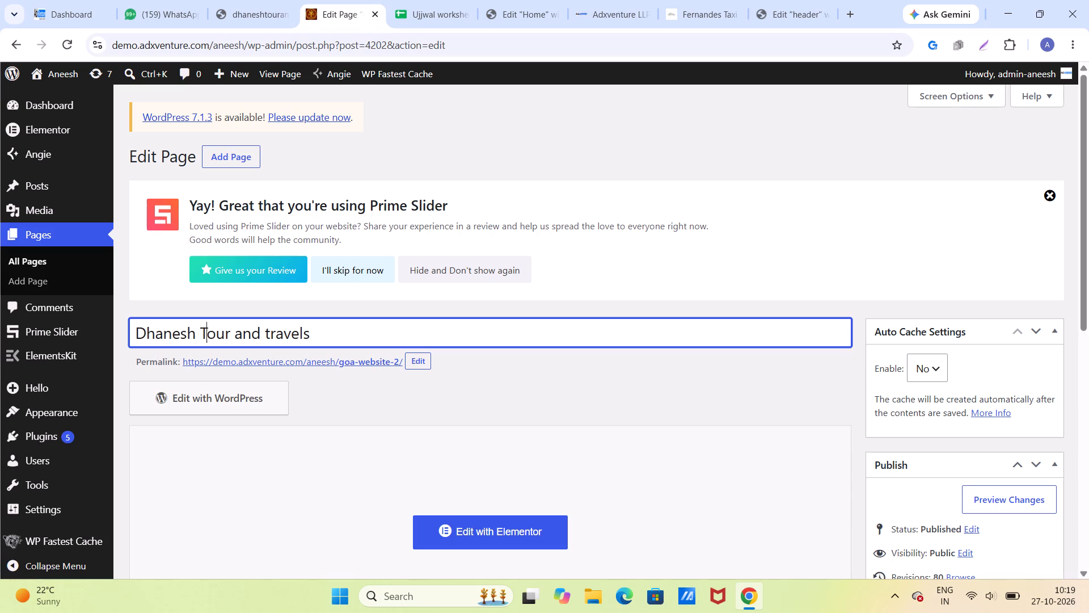
left_click(269, 337)
key("BackSpace")
key("shift+t")
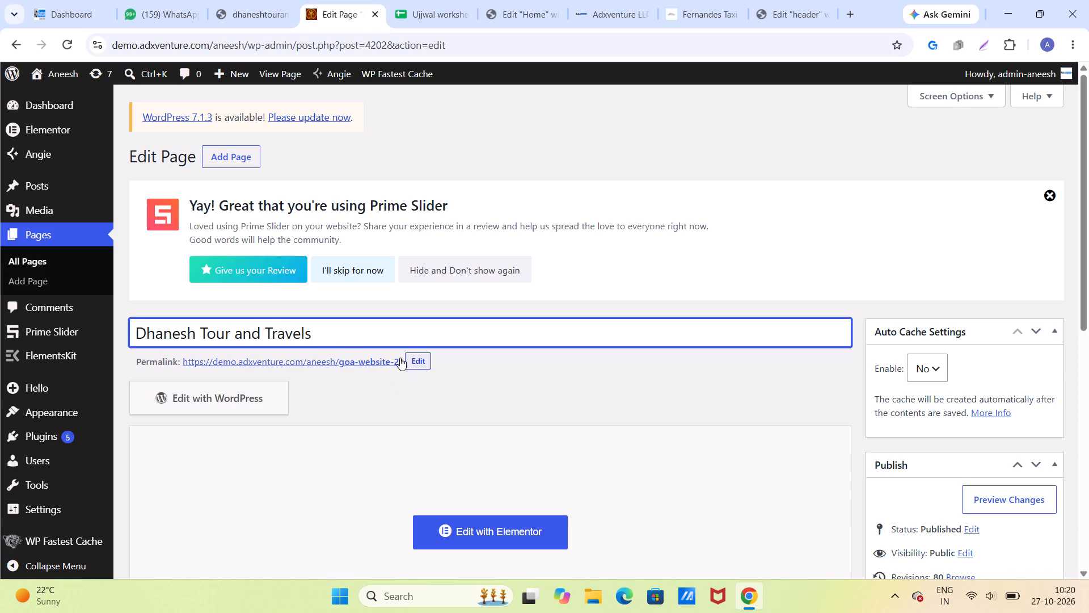
Replace the page's permalink slug with the copied page title, giving dhanesh-tour-and-travels.
left_click_drag(332, 333, 129, 346)
key("ctrl+c")
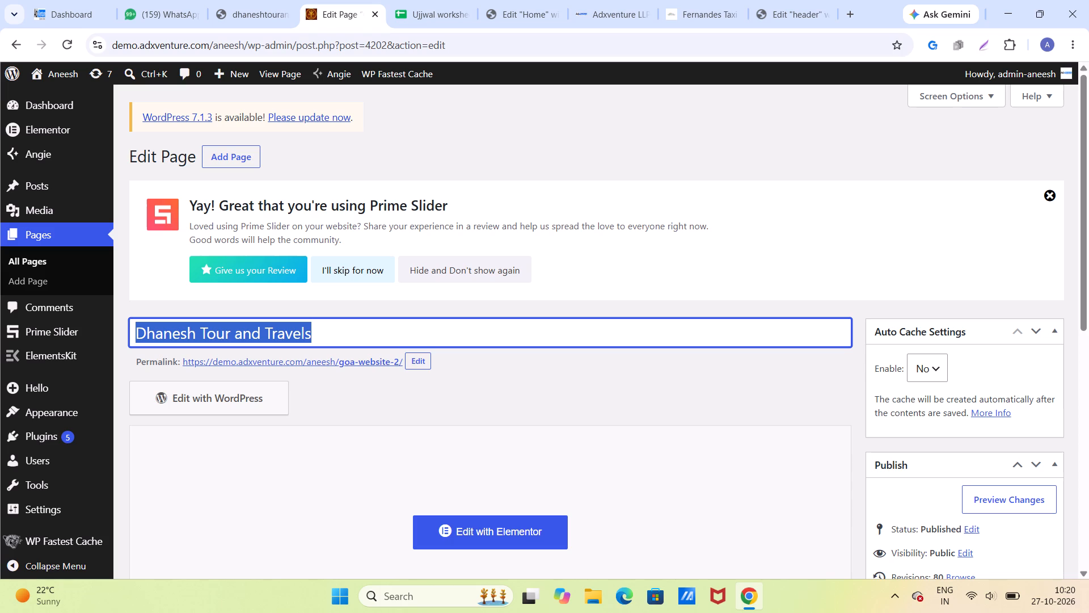
left_click(425, 363)
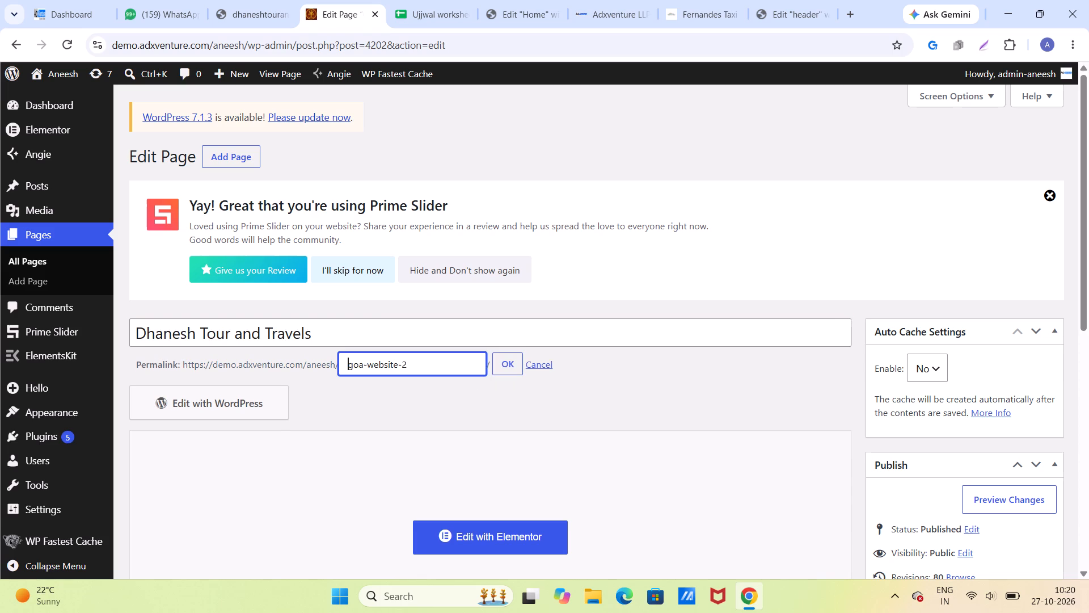
left_click_drag(425, 363, 344, 375)
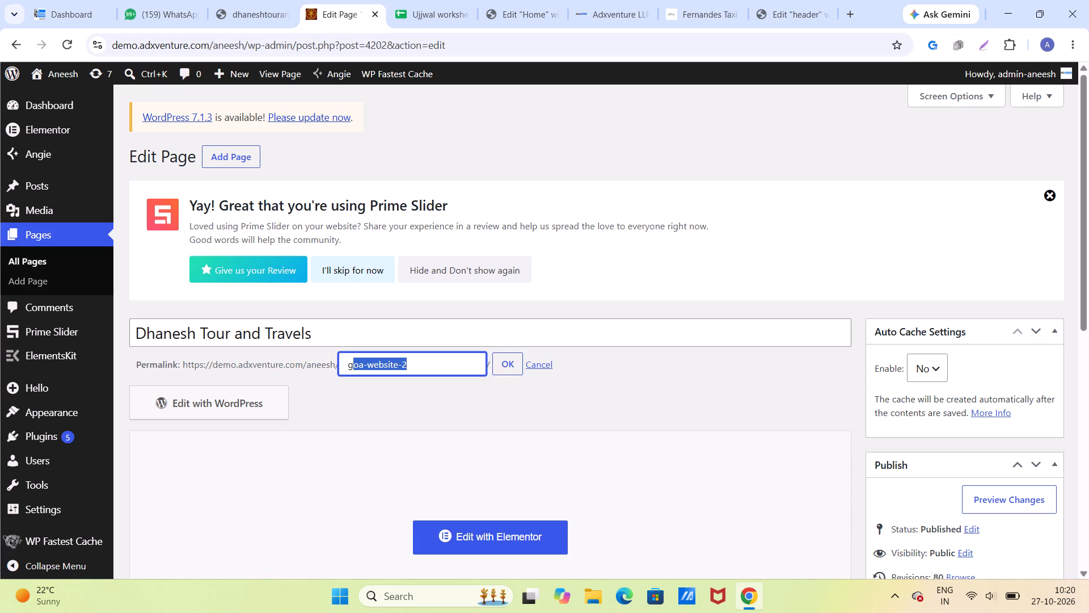
key("ctrl+v")
left_click(514, 367)
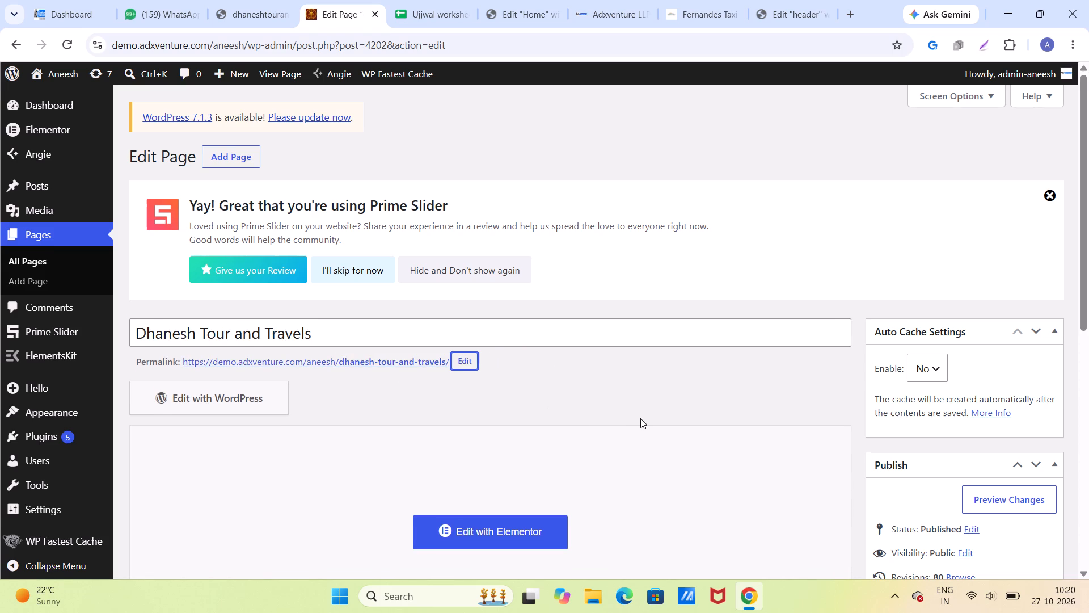
Update the published page to save its new title and permalink.
scroll(640, 418, "down", 3)
left_click(1022, 423)
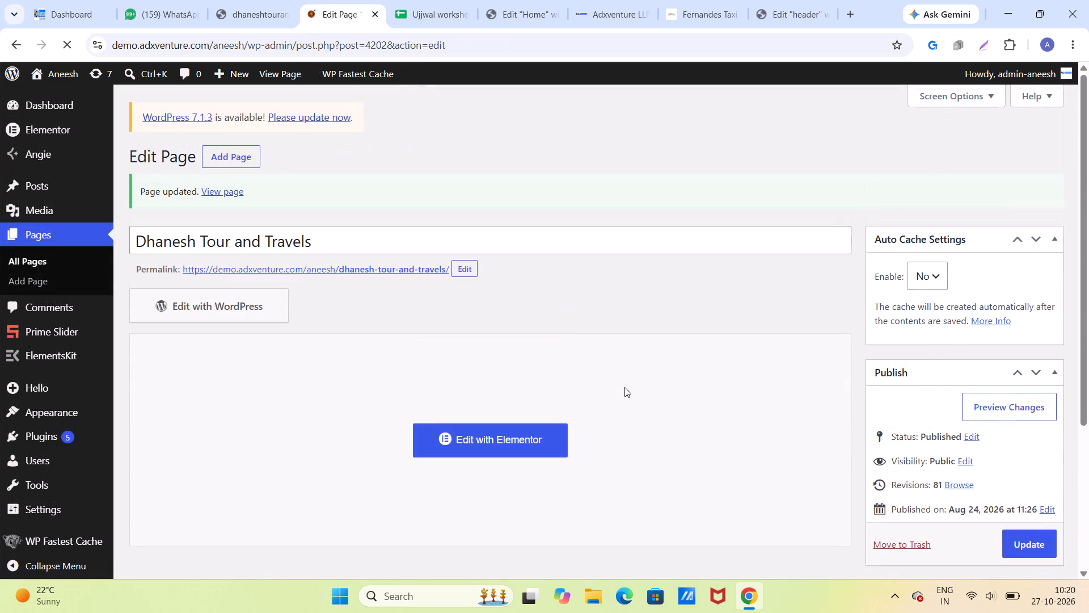
Reopen the Dhanesh Tour and Travels page in the Elementor editor.
scroll(708, 411, "down", 3)
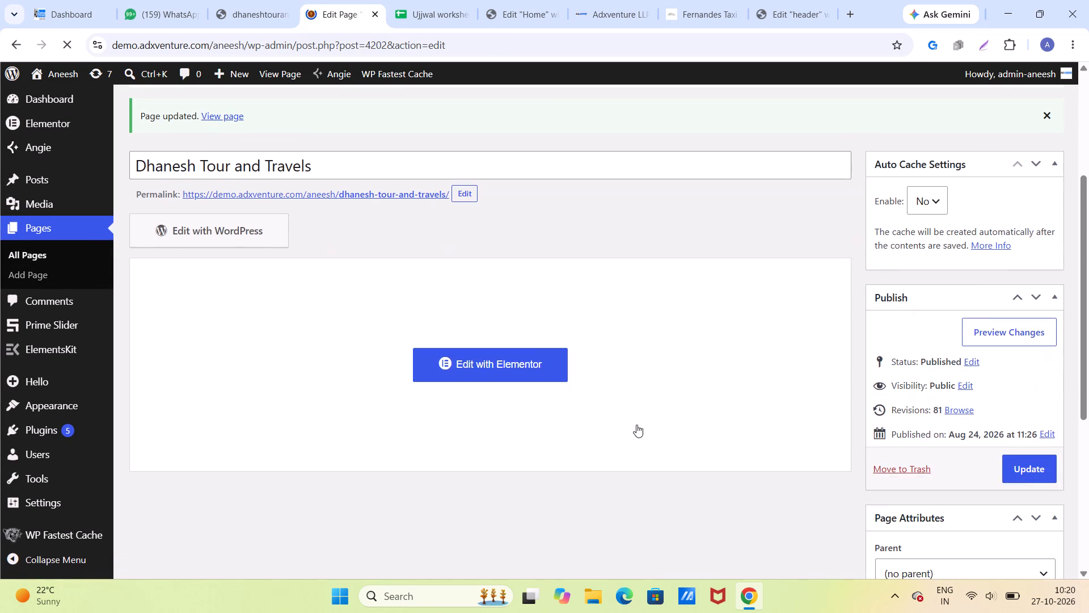
left_click(534, 358)
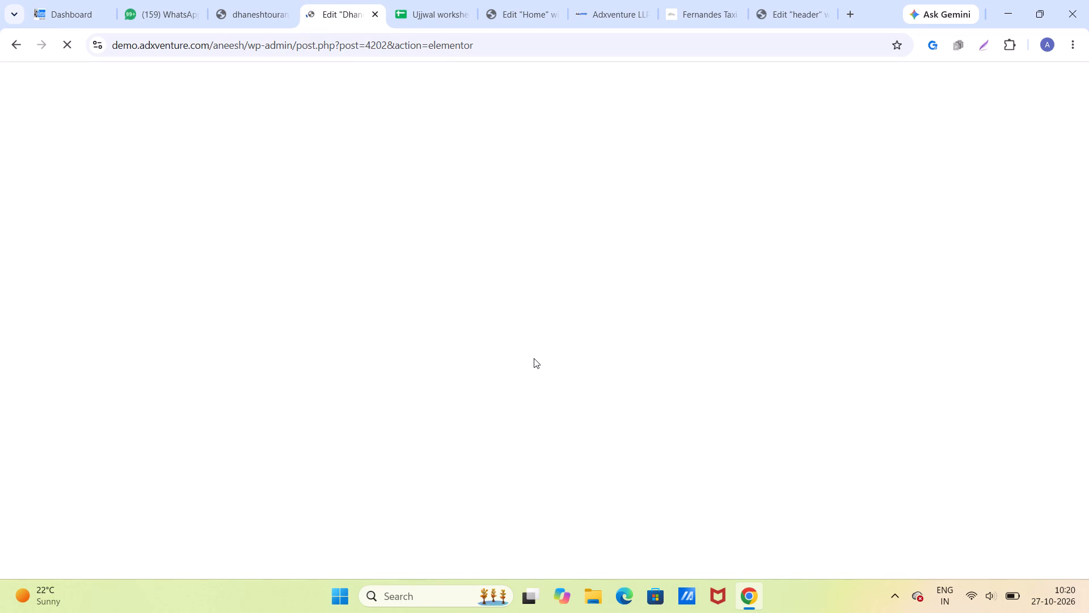
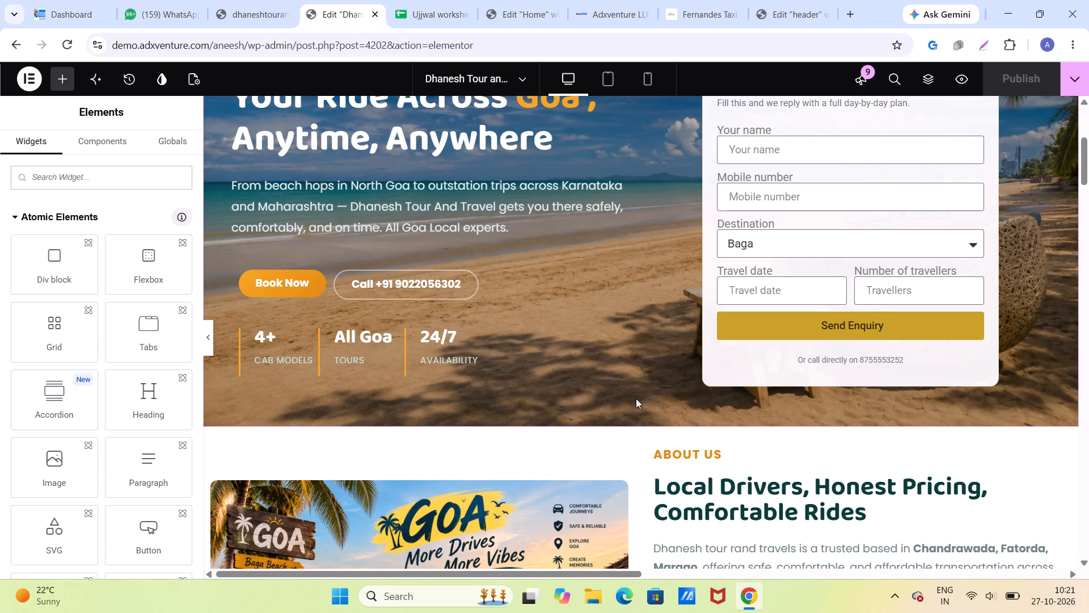
Correct the company name in the hero paragraph to Dhanesh Tour And Travels.
scroll(614, 319, "up", 3)
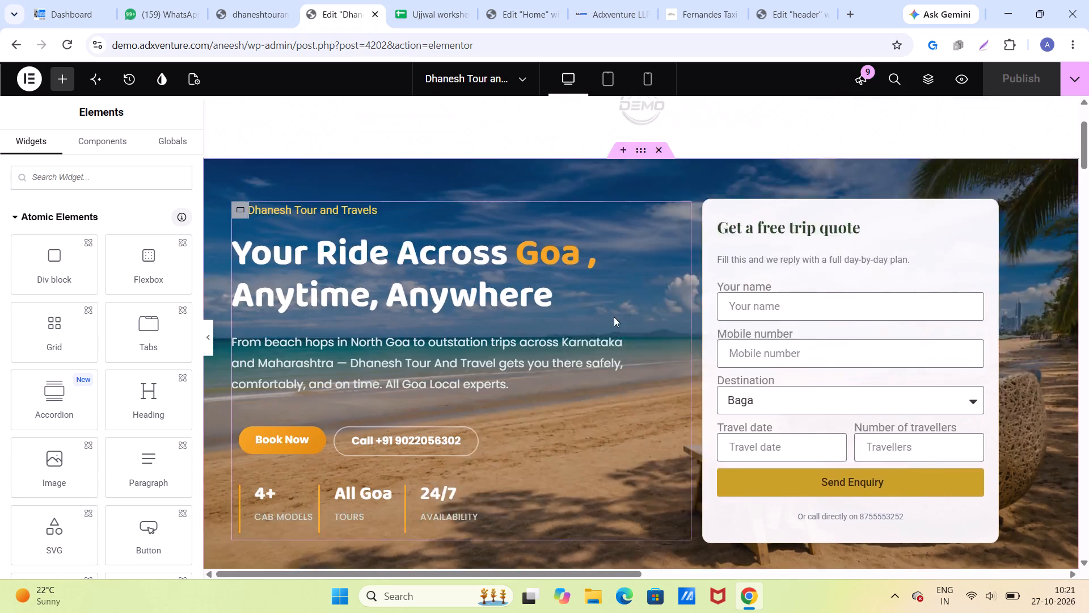
scroll(614, 317, "down", 4)
scroll(539, 284, "down", 1)
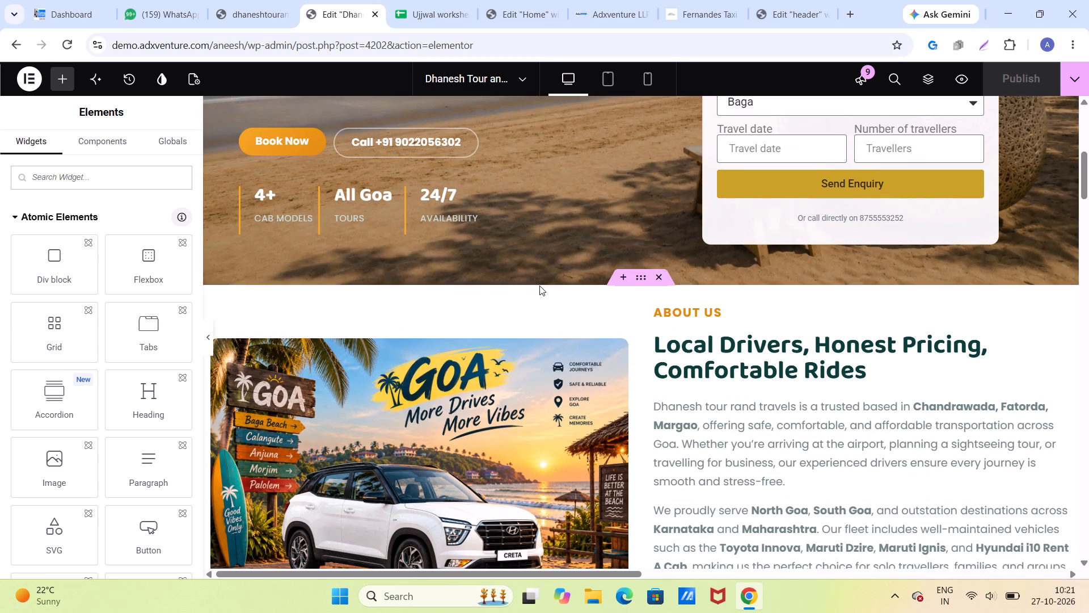
scroll(539, 285, "up", 5)
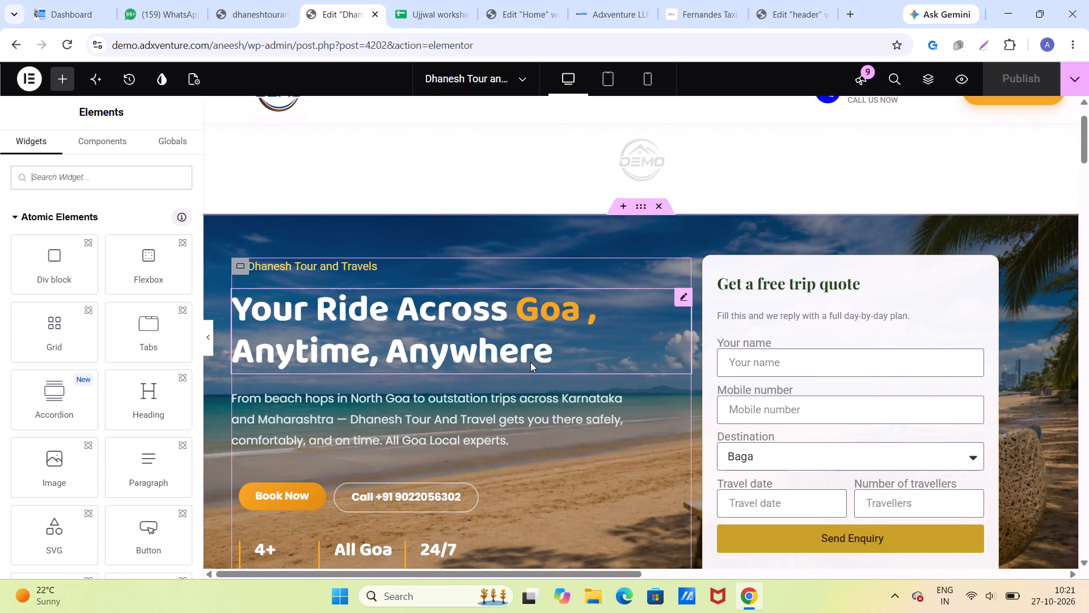
left_click(471, 432)
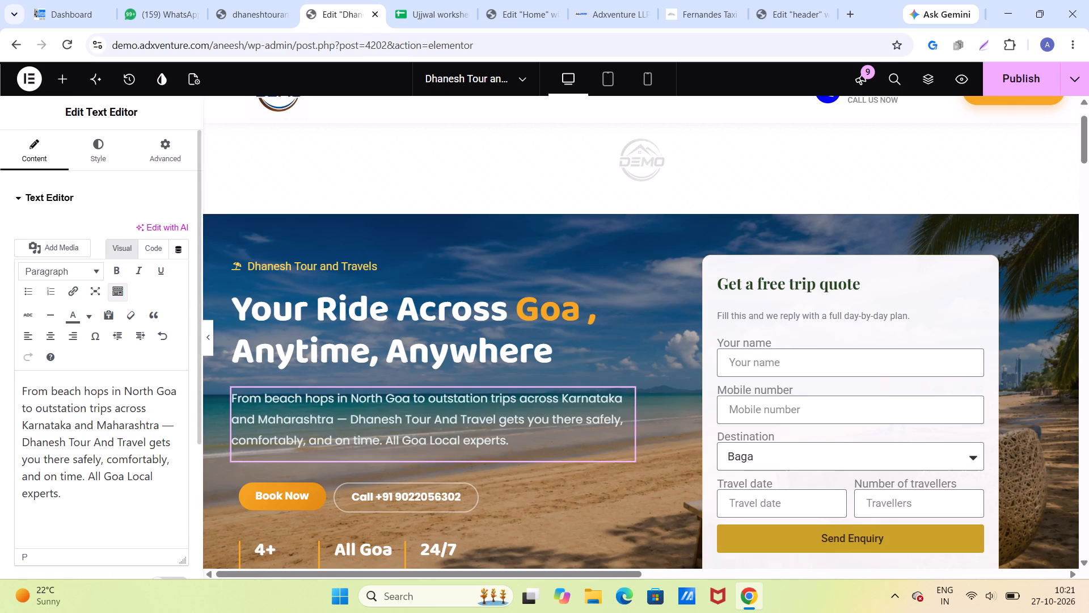
left_click(146, 440)
key("s")
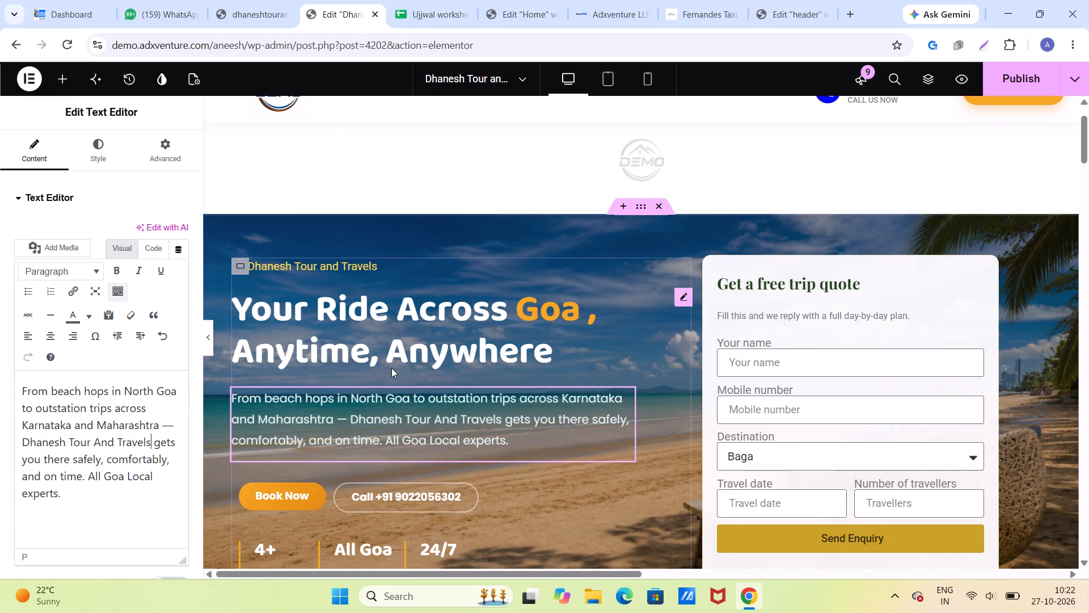
Correct the company name in the first About Us paragraph to Dhanesh Tour and Travels.
scroll(392, 368, "down", 5)
left_click(770, 434)
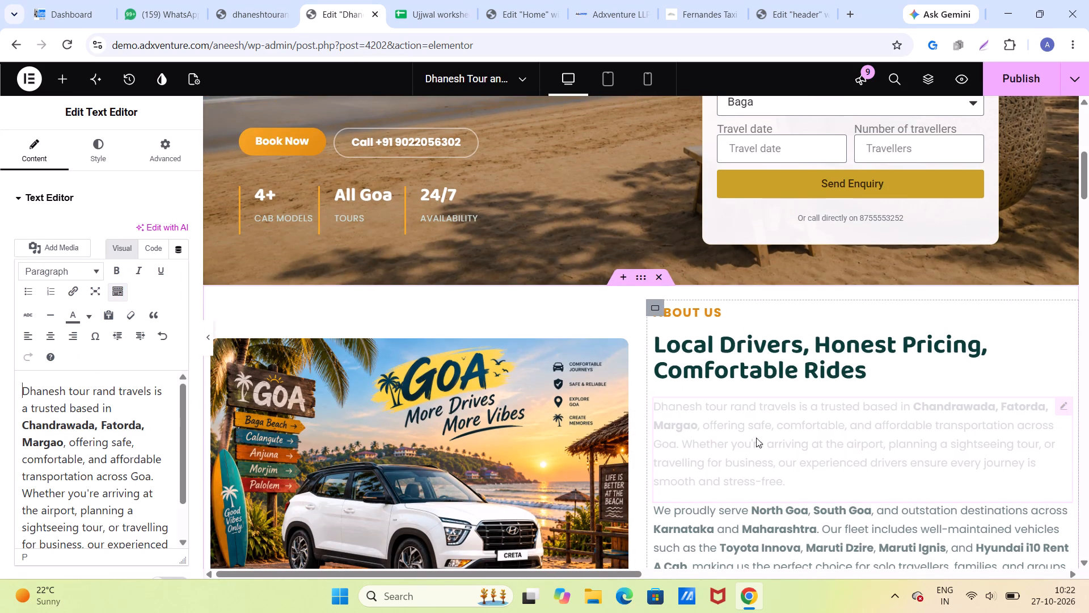
left_click(70, 391)
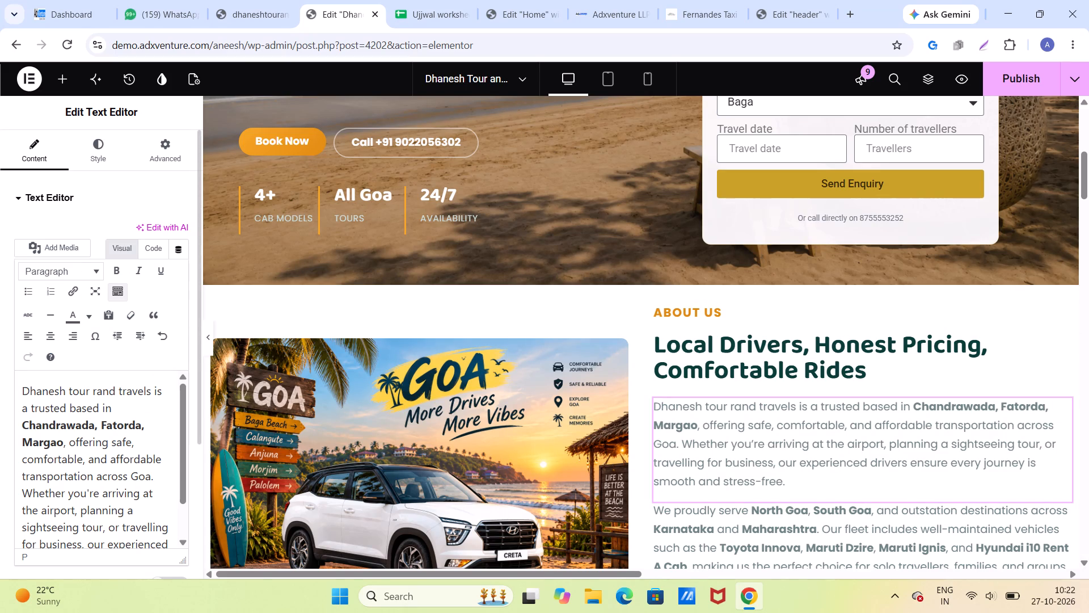
left_click(70, 392)
key("BackSpace")
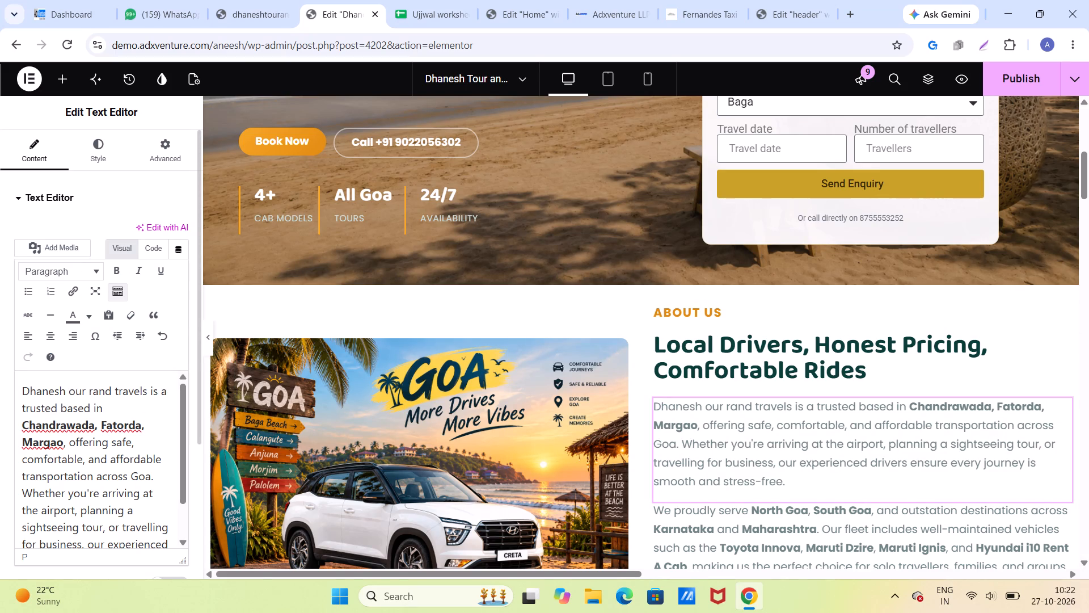
key("shift+t")
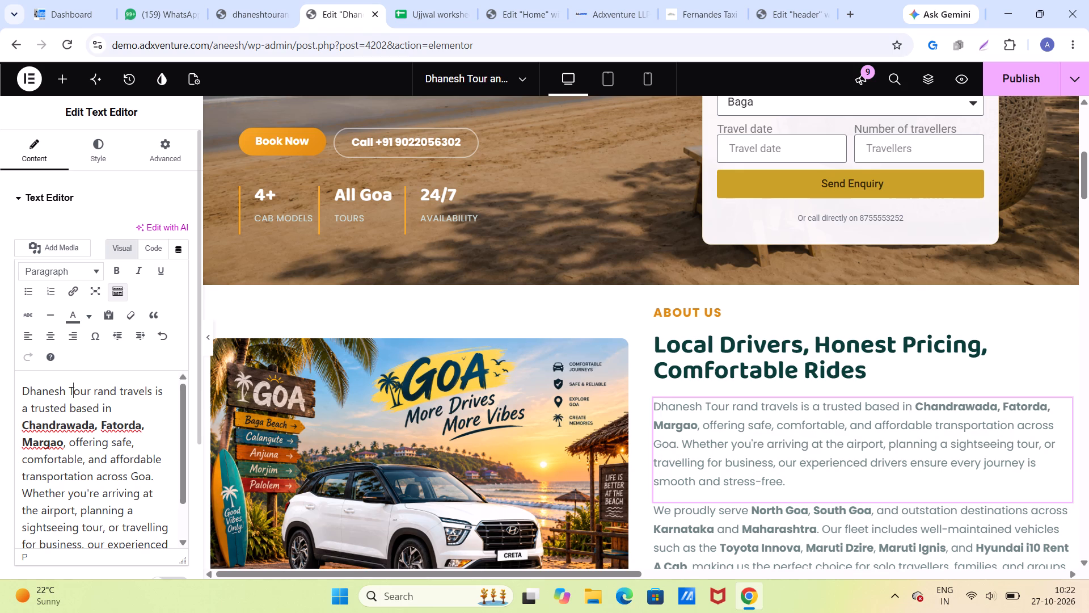
left_click(98, 394)
key("BackSpace")
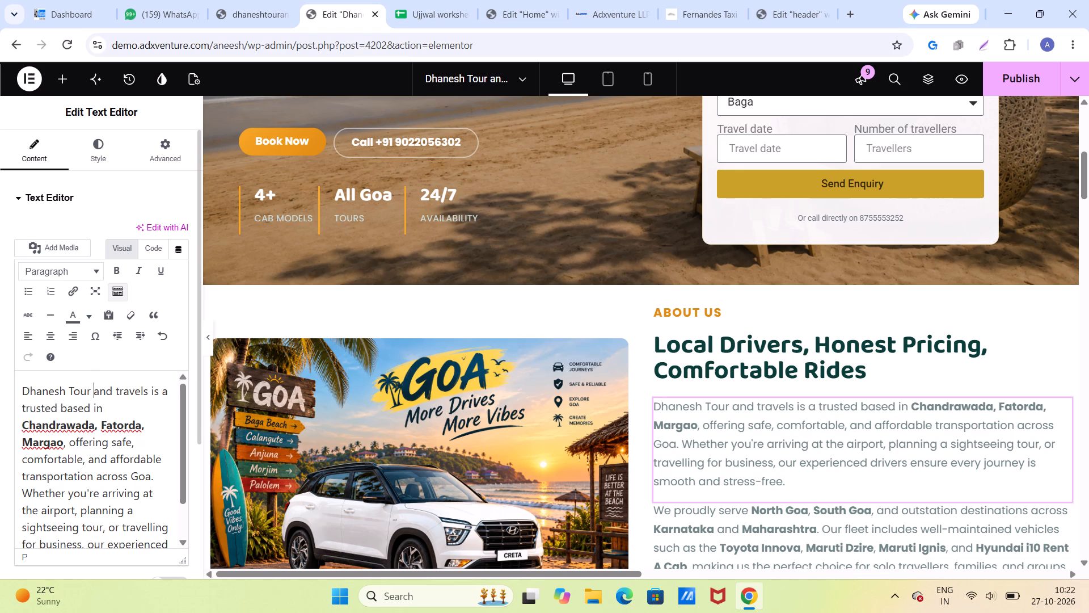
left_click(117, 391)
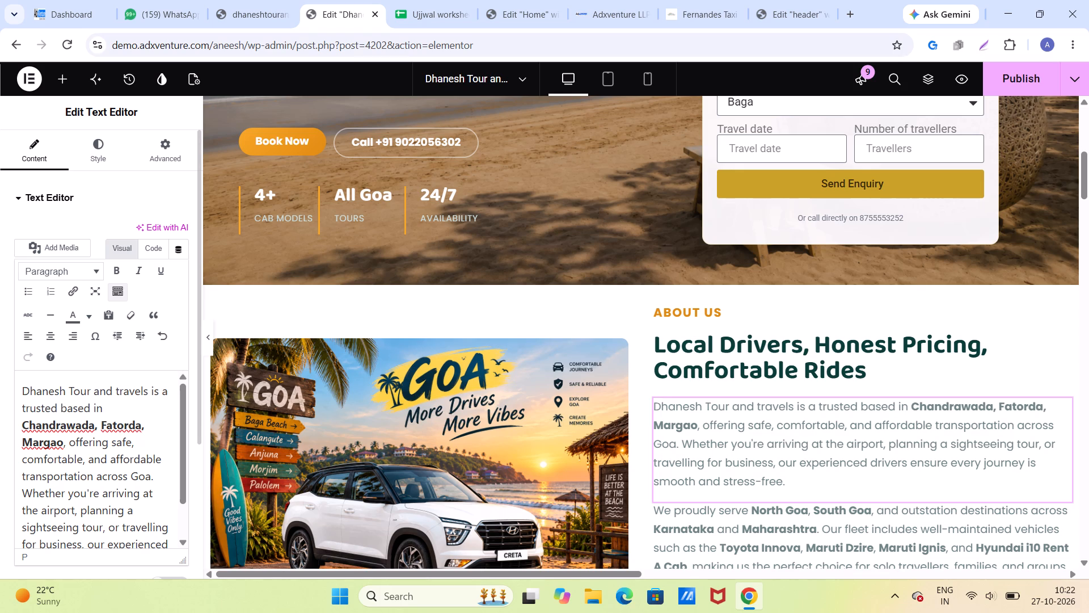
left_click(118, 391)
key("BackSpace")
key("shift+t")
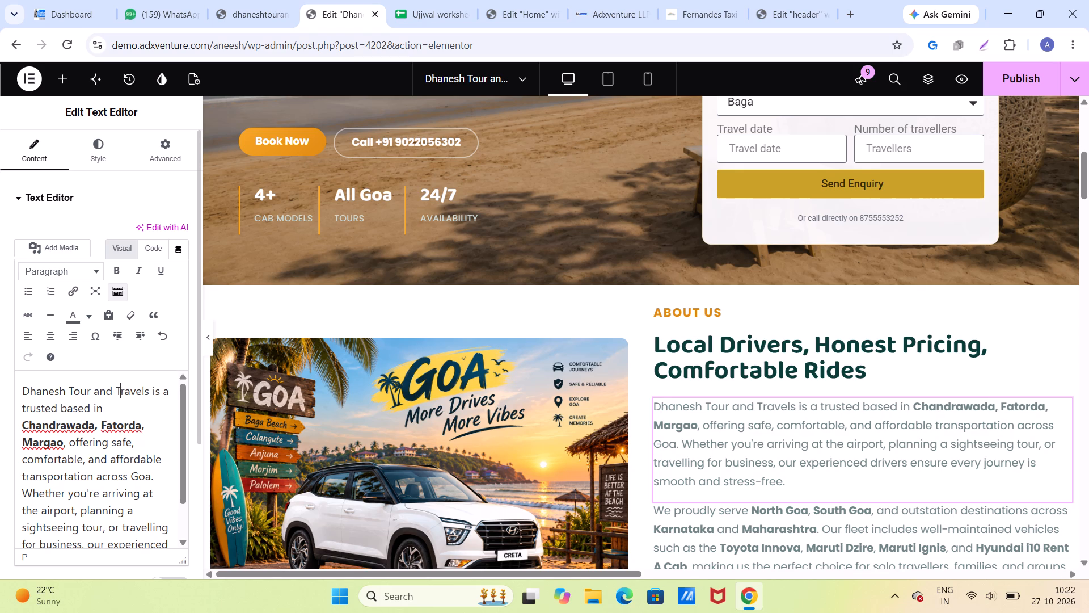
Change the Why Choose Us section heading to Riding With Dhanesh Tour And Travels.
scroll(888, 429, "down", 12)
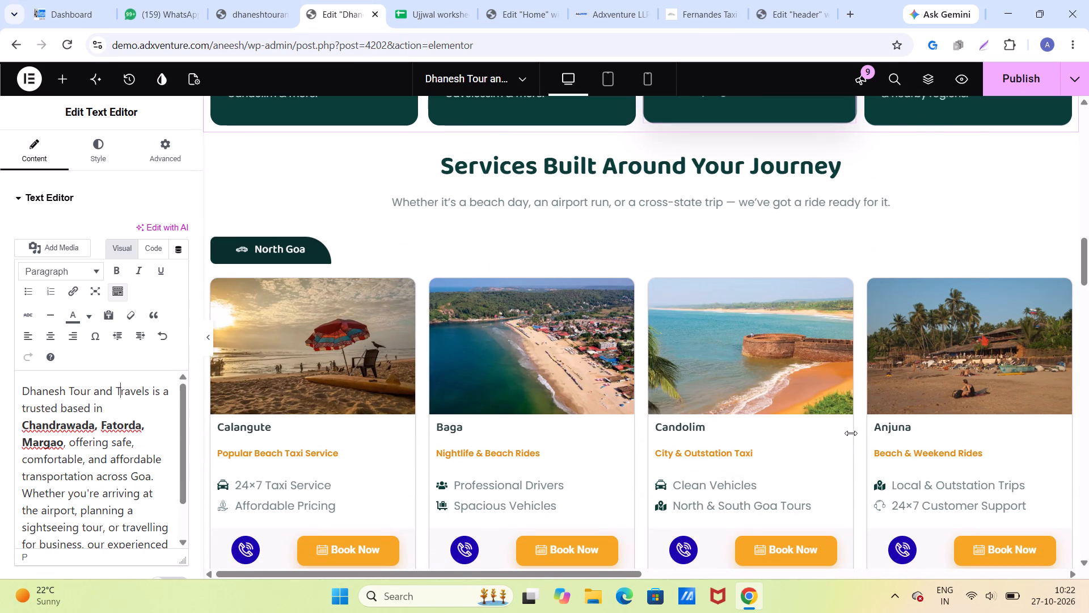
scroll(849, 433, "down", 19)
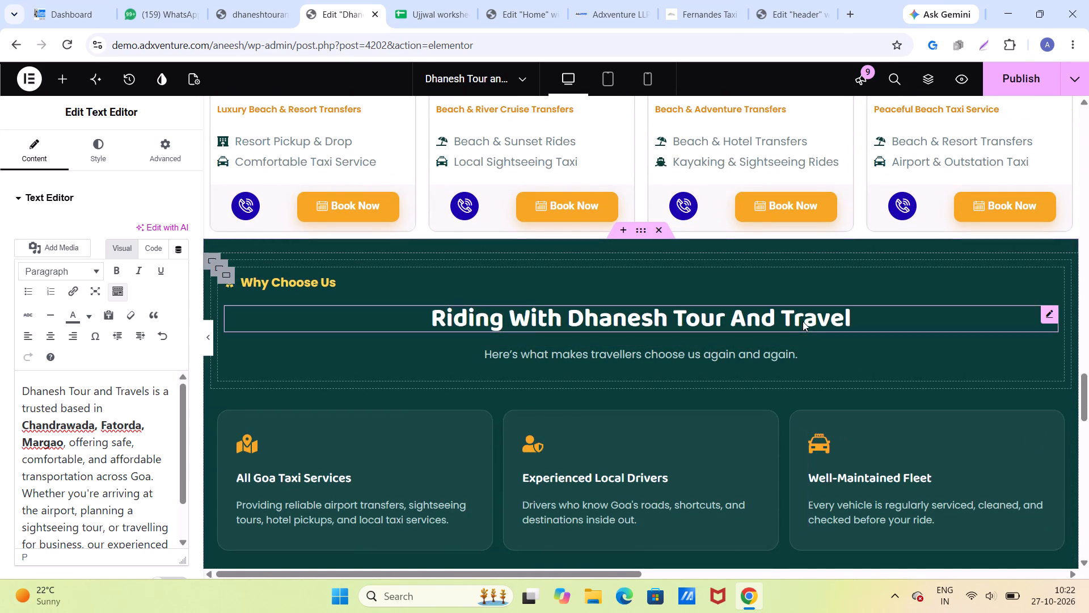
left_click(803, 321)
left_click(159, 249)
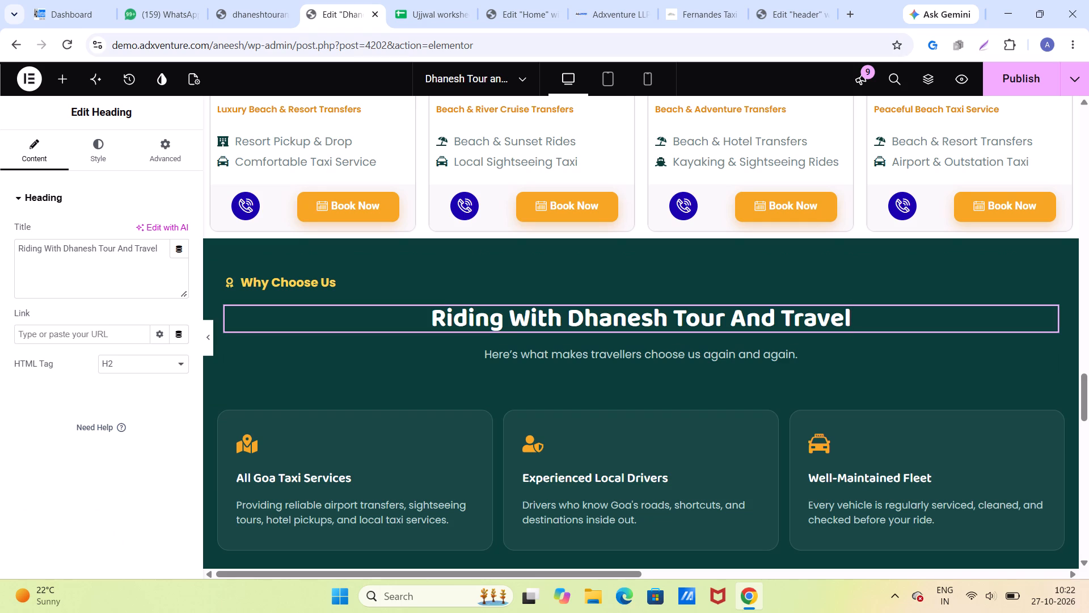
key("s")
Correct the desktop footer copyright line to read © 2026 All rights reserved by Dhanesh Tour and Travels.
scroll(319, 327, "down", 15)
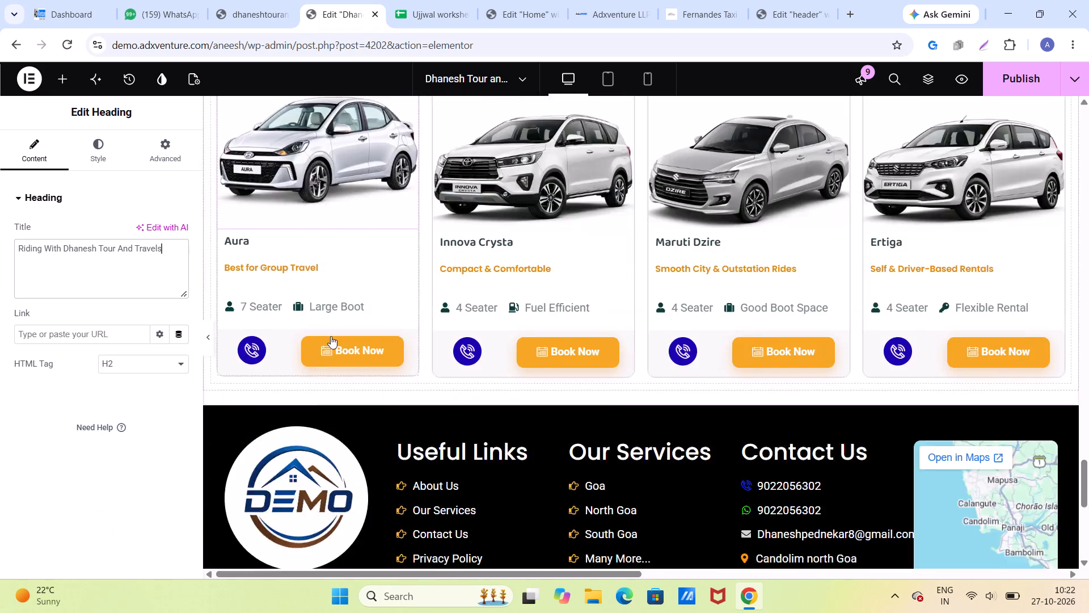
scroll(331, 336, "down", 2)
scroll(331, 336, "up", 1)
scroll(331, 336, "down", 4)
left_click(365, 293)
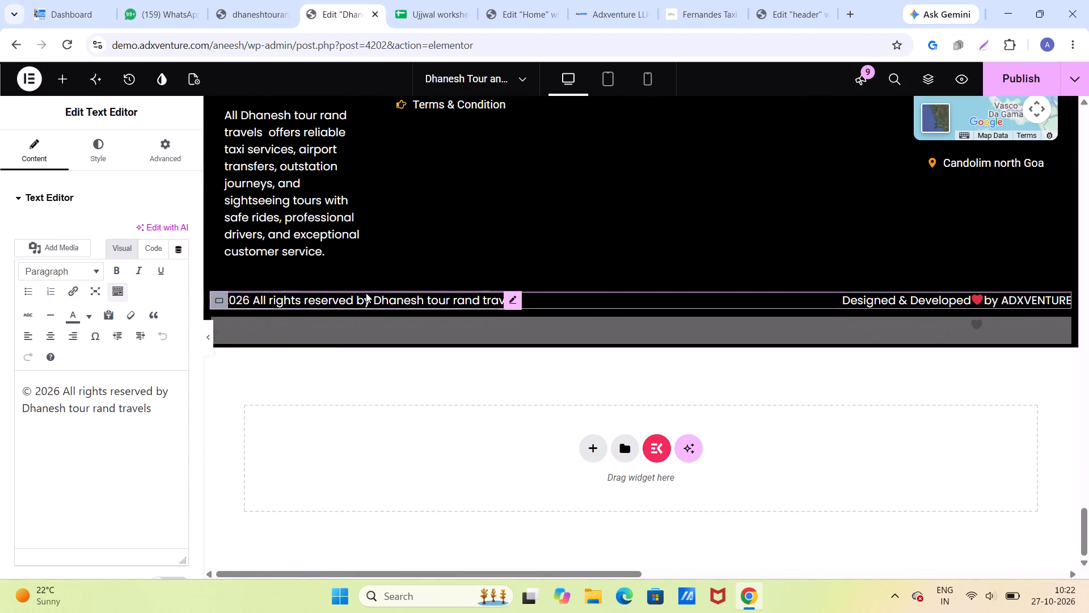
left_click(71, 404)
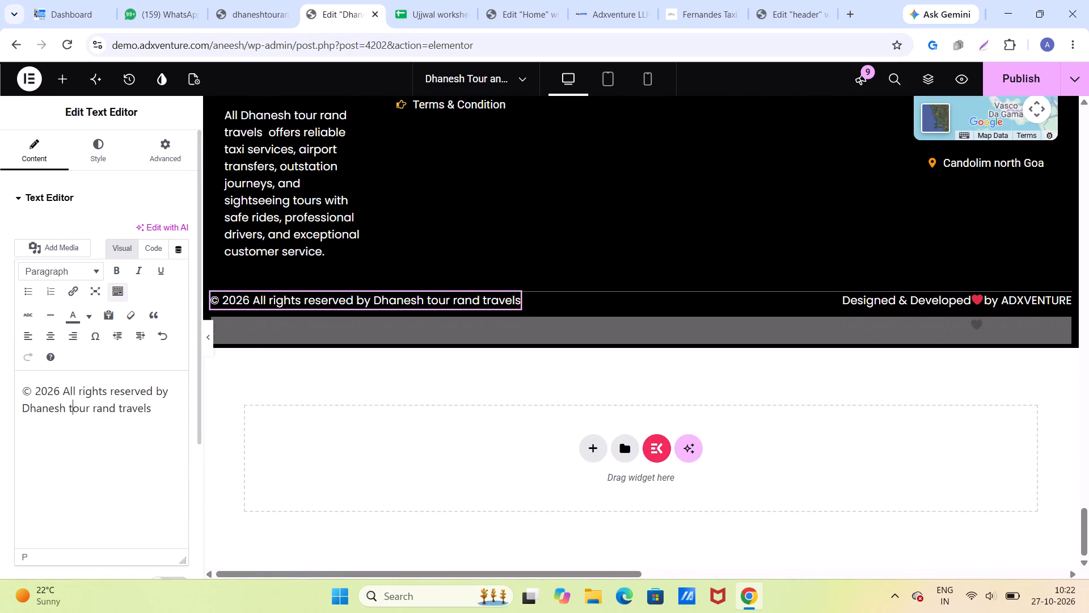
key("BackSpace")
key("shift+t")
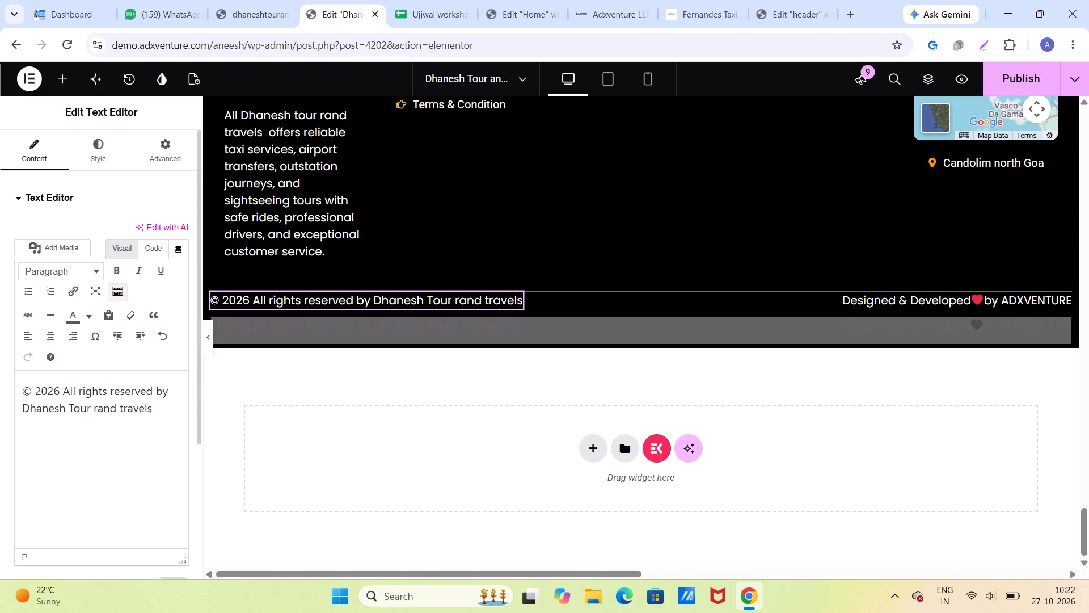
left_click(123, 410)
key("BackSpace")
key("shift+t")
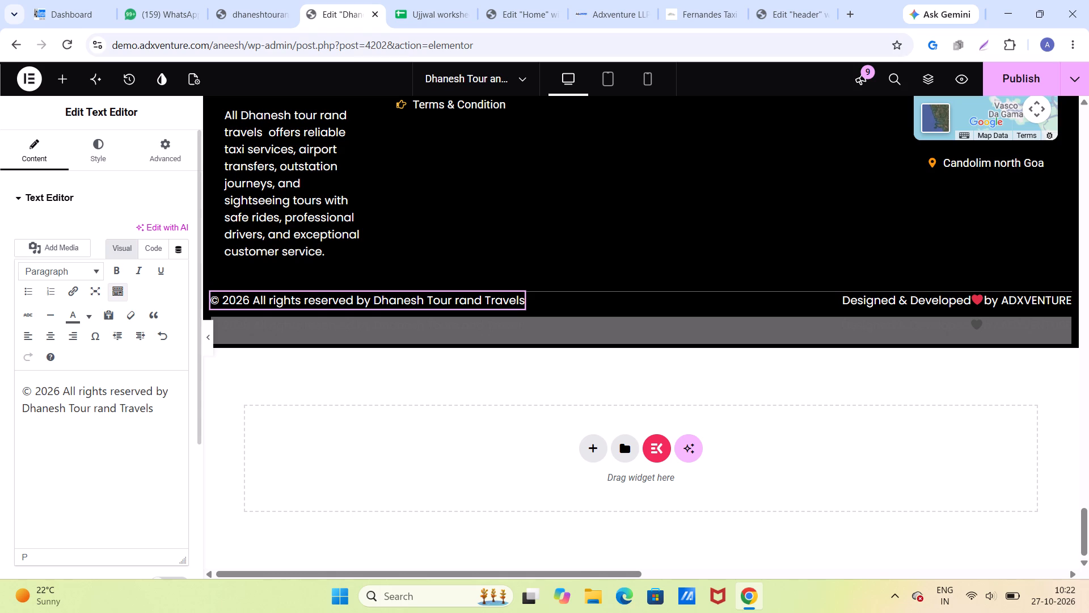
left_click(99, 408)
key("BackSpace")
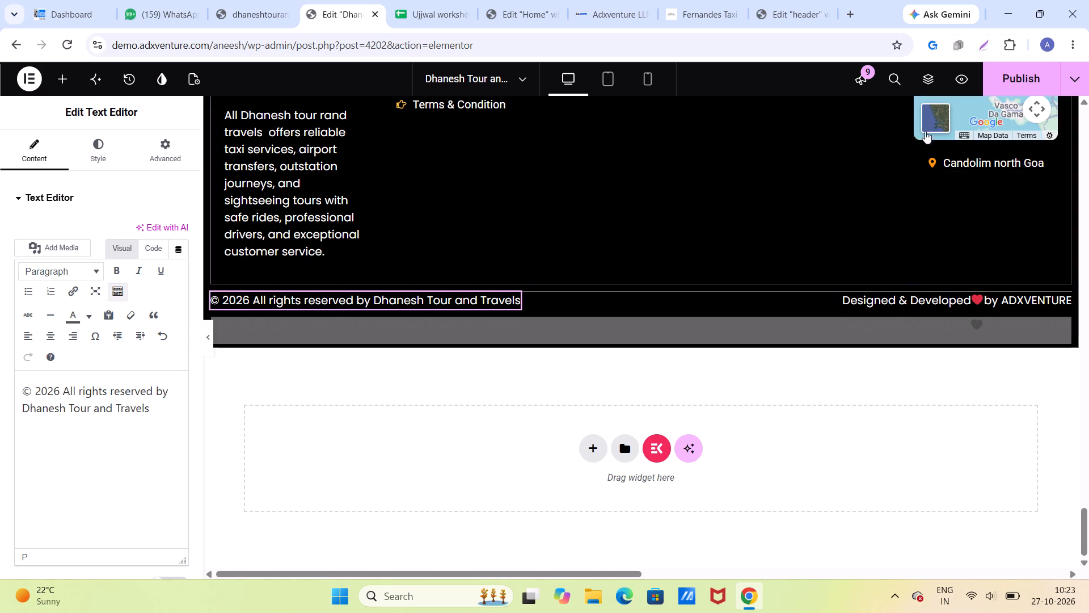
Publish the corrected company-name texts on the page.
left_click(1002, 86)
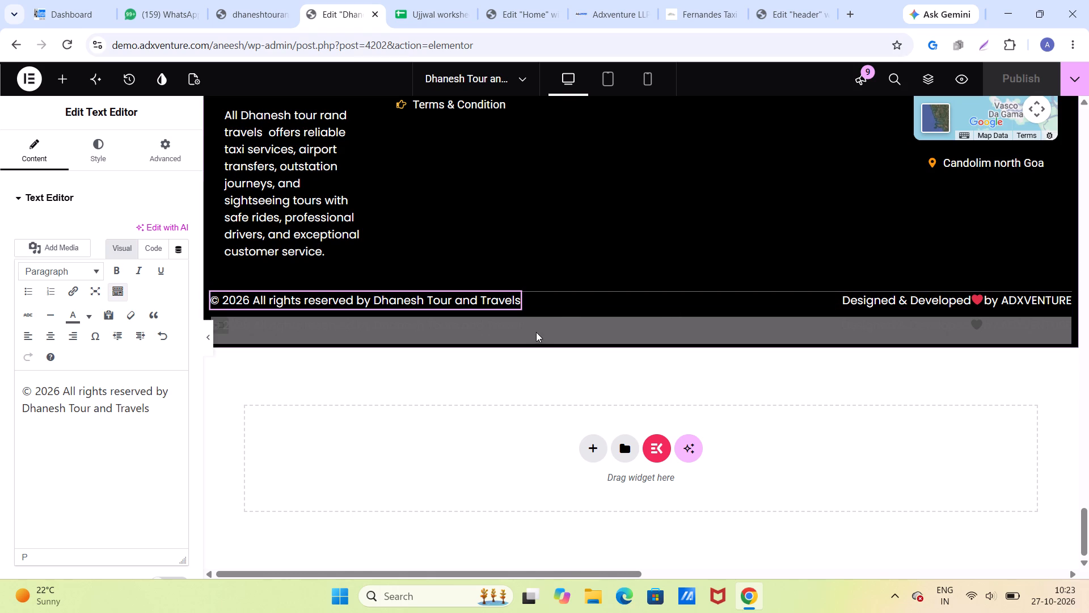
In the mobile portrait view, change the footer copyright's company name to Dhanesh Tours and Travels.
left_click(652, 76)
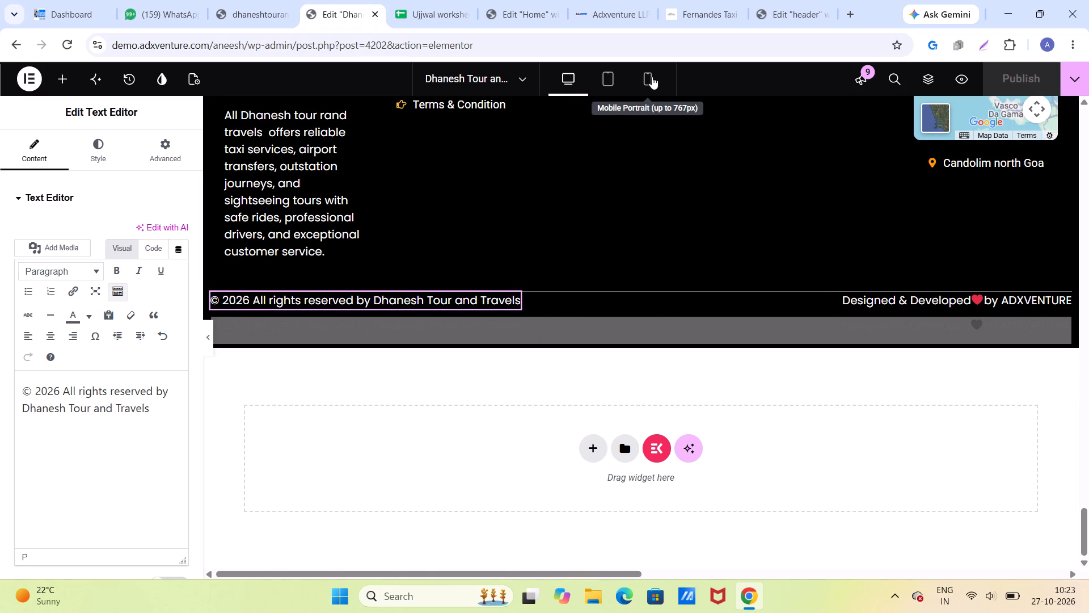
scroll(609, 272, "down", 13)
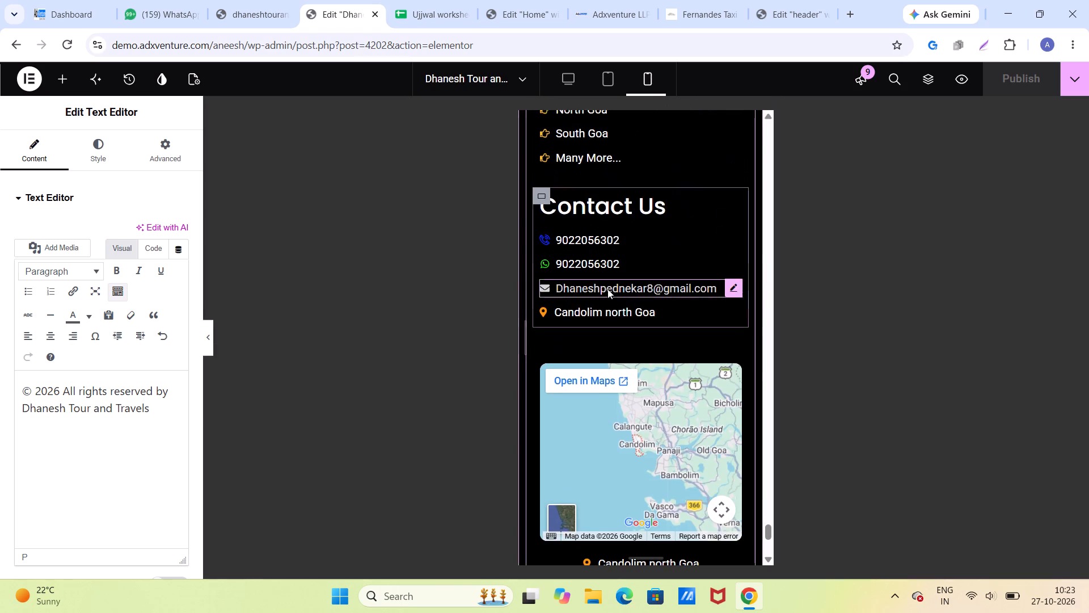
scroll(607, 289, "down", 1)
scroll(606, 438, "down", 5)
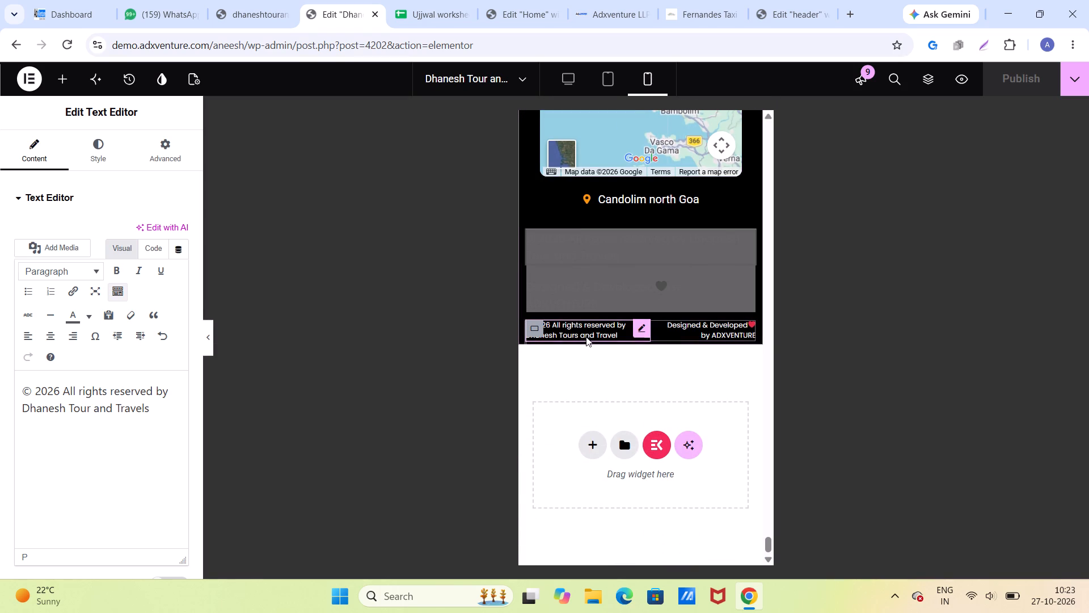
left_click(586, 337)
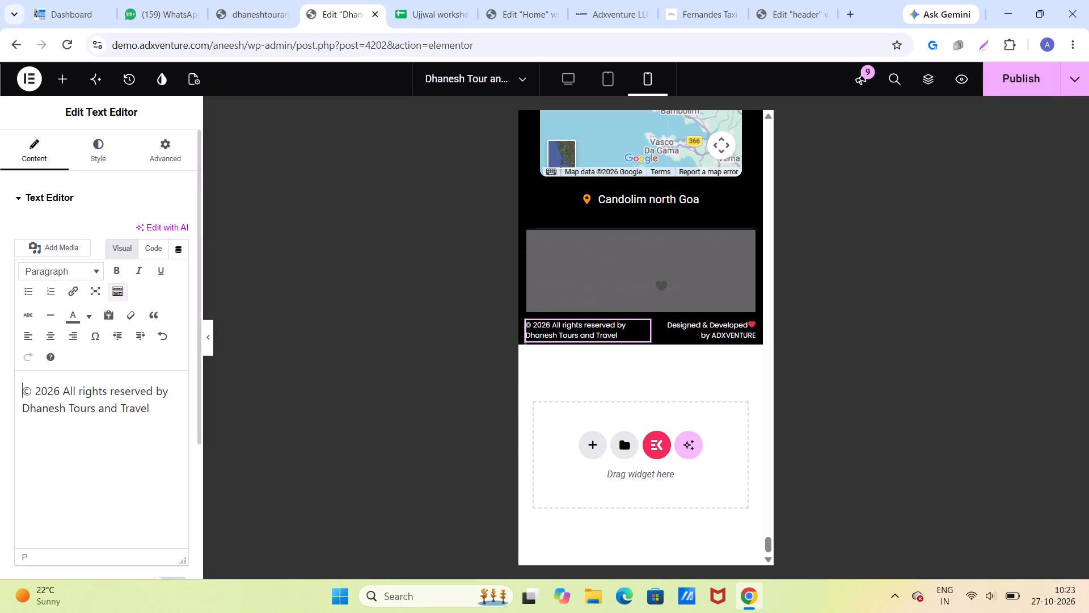
left_click(157, 416)
key("s")
Publish the page with the edited mobile copyright line.
scroll(586, 313, "up", 1)
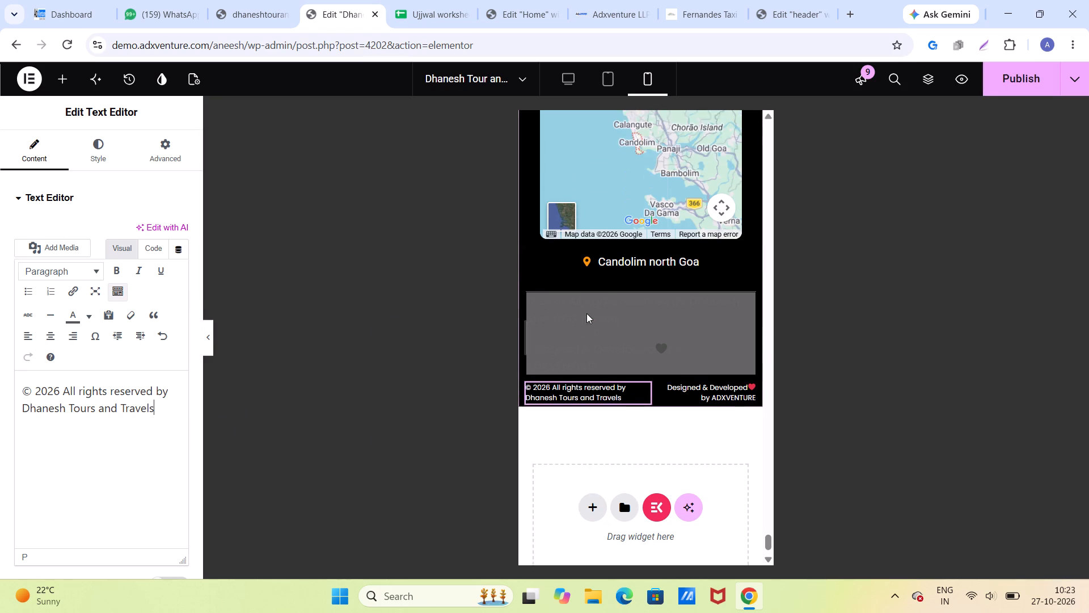
scroll(588, 313, "up", 14)
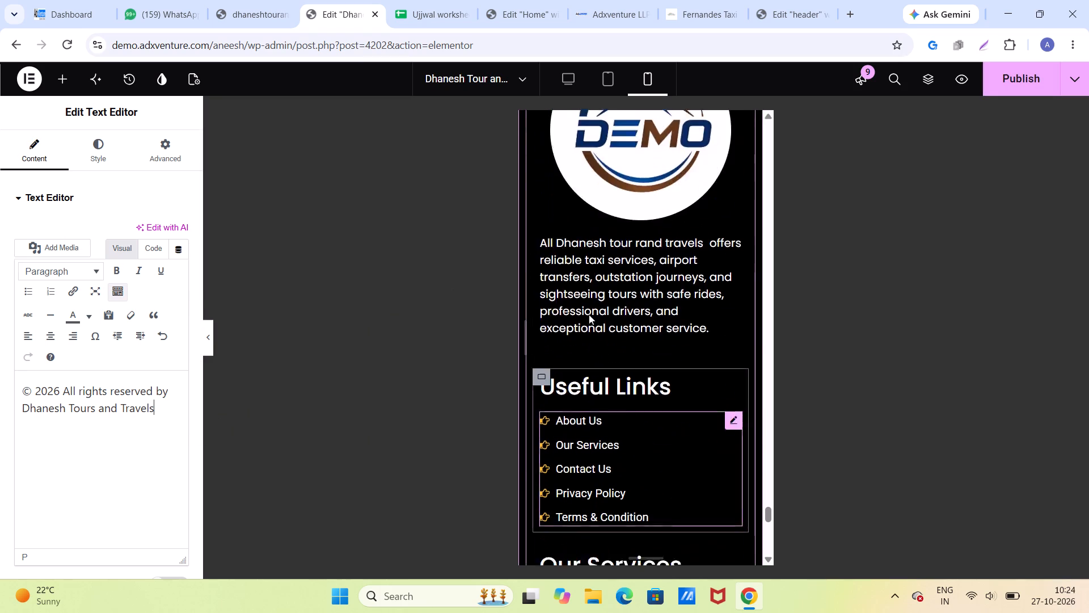
scroll(589, 314, "up", 10)
left_click(1046, 71)
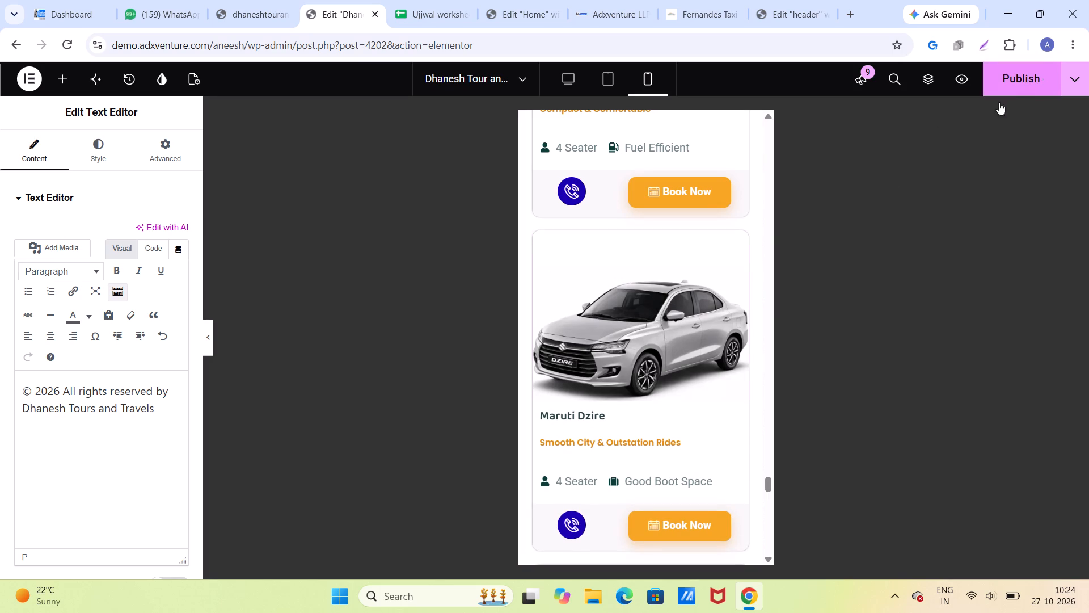
Examine the mobile layout from the fleet section up to the Why Choose Us heading.
scroll(442, 308, "down", 2)
scroll(441, 308, "up", 1)
scroll(441, 308, "down", 5)
scroll(615, 268, "up", 11)
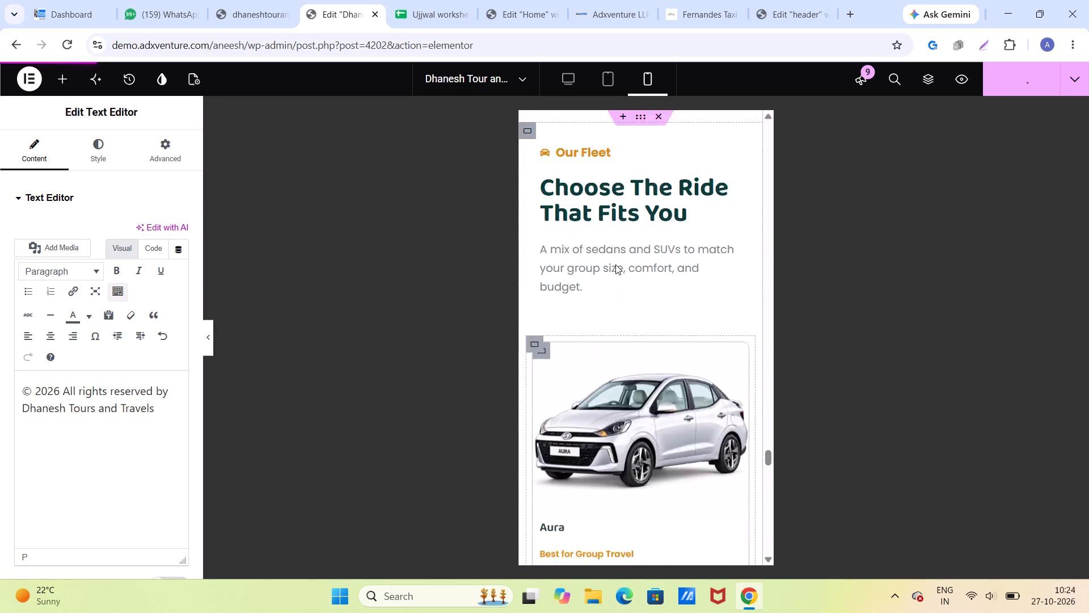
scroll(615, 264, "up", 13)
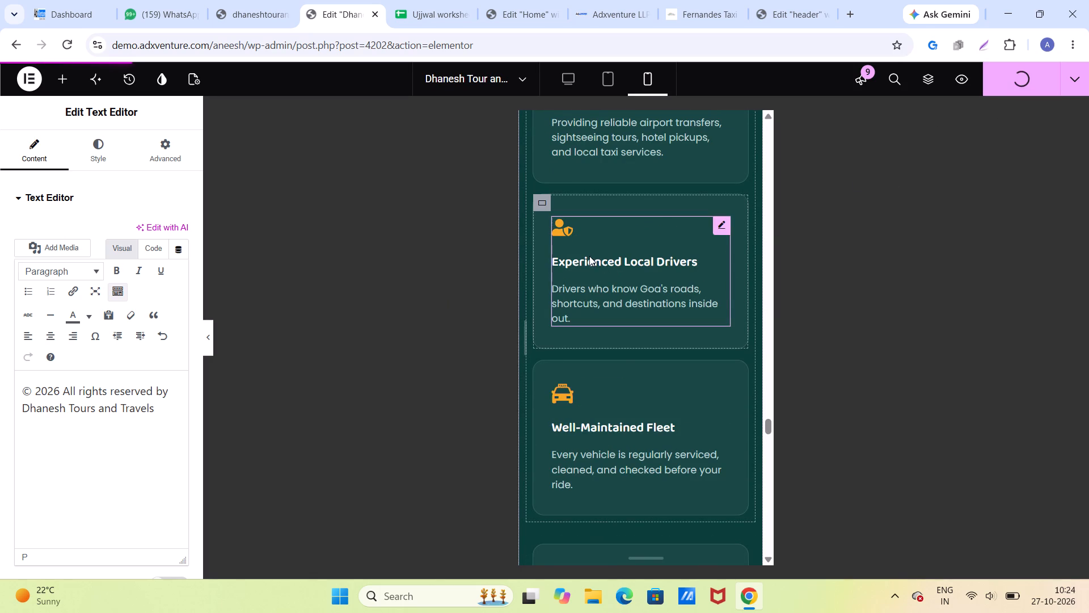
scroll(584, 256, "up", 1)
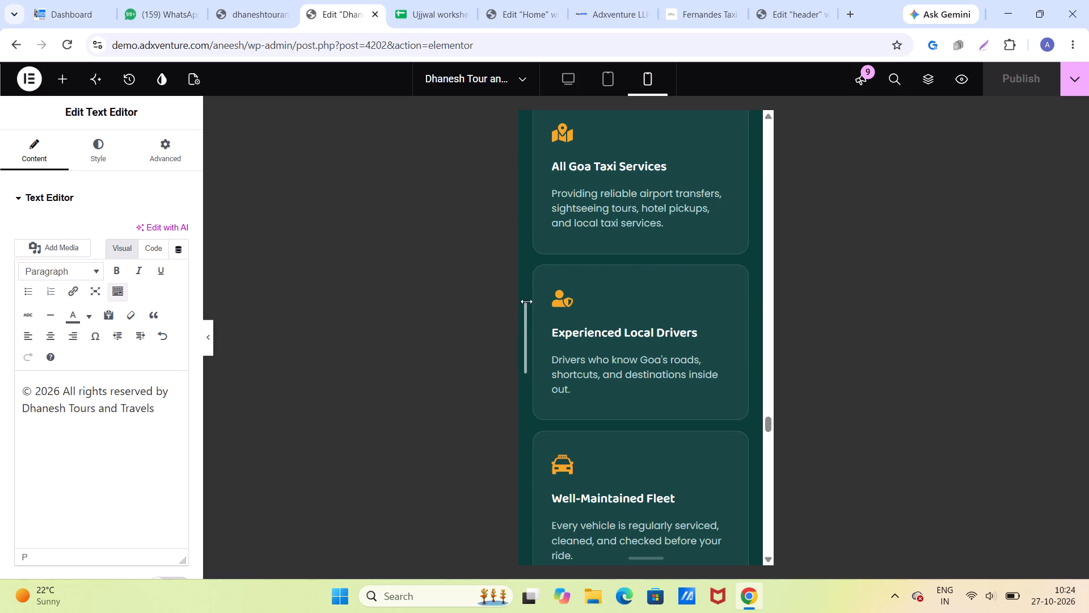
scroll(543, 231, "up", 5)
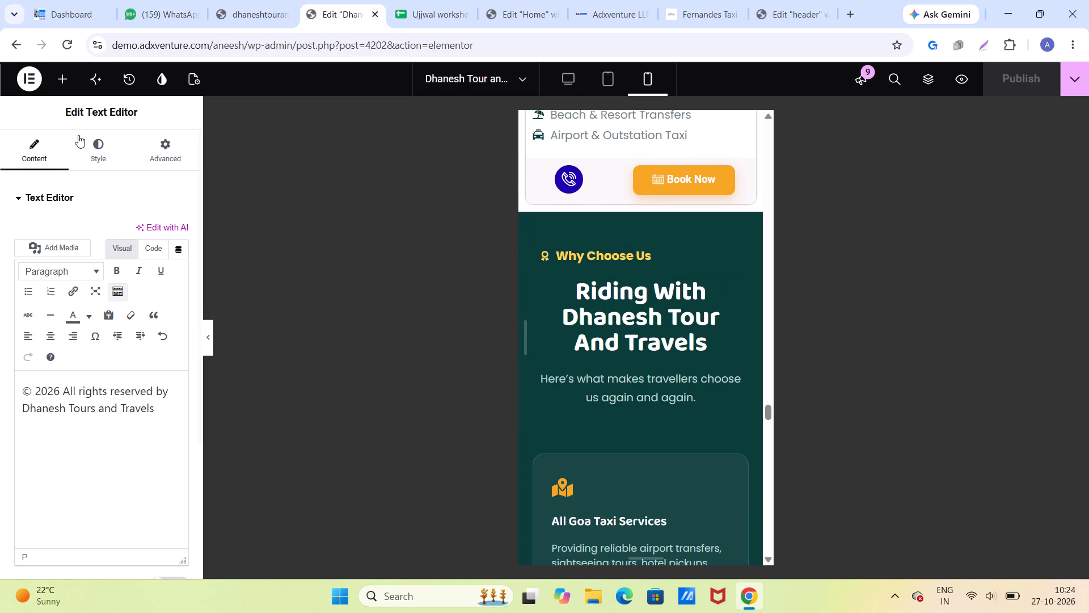
Exit the Elementor editor back to the WordPress page editor.
left_click(29, 84)
left_click(80, 287)
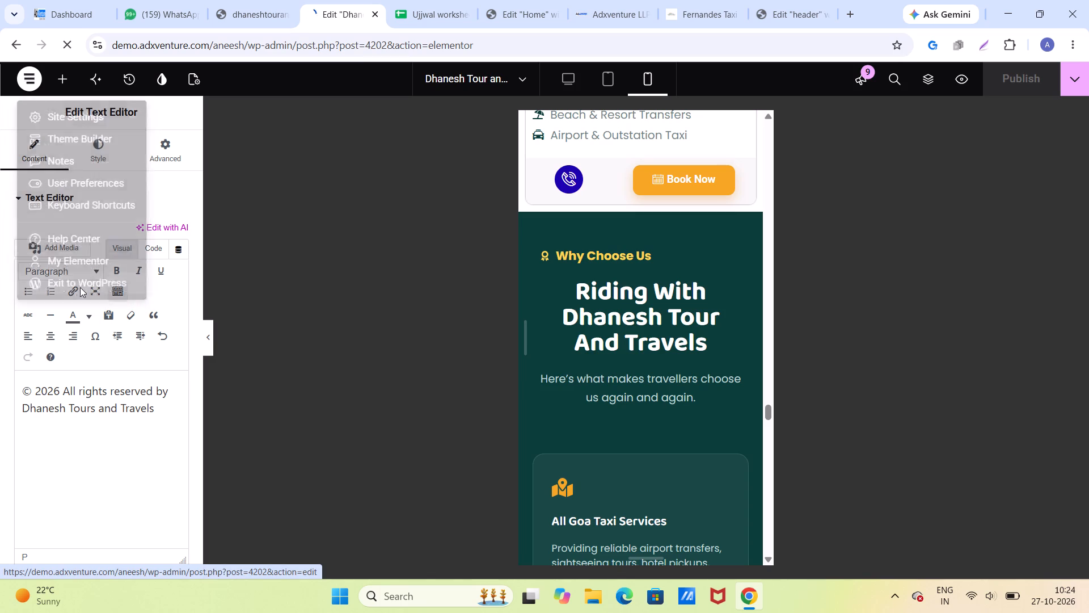
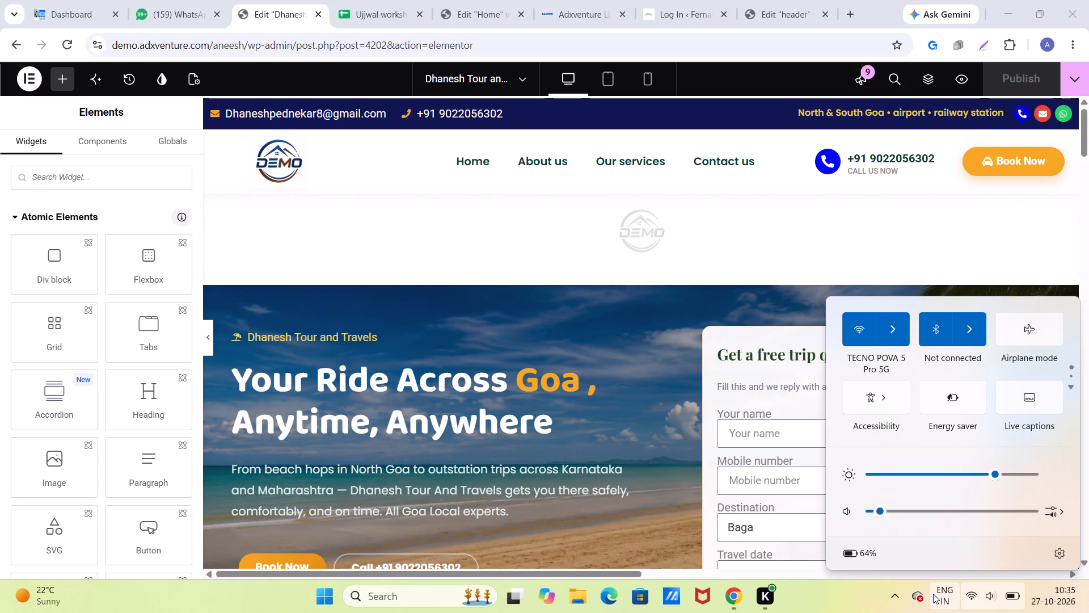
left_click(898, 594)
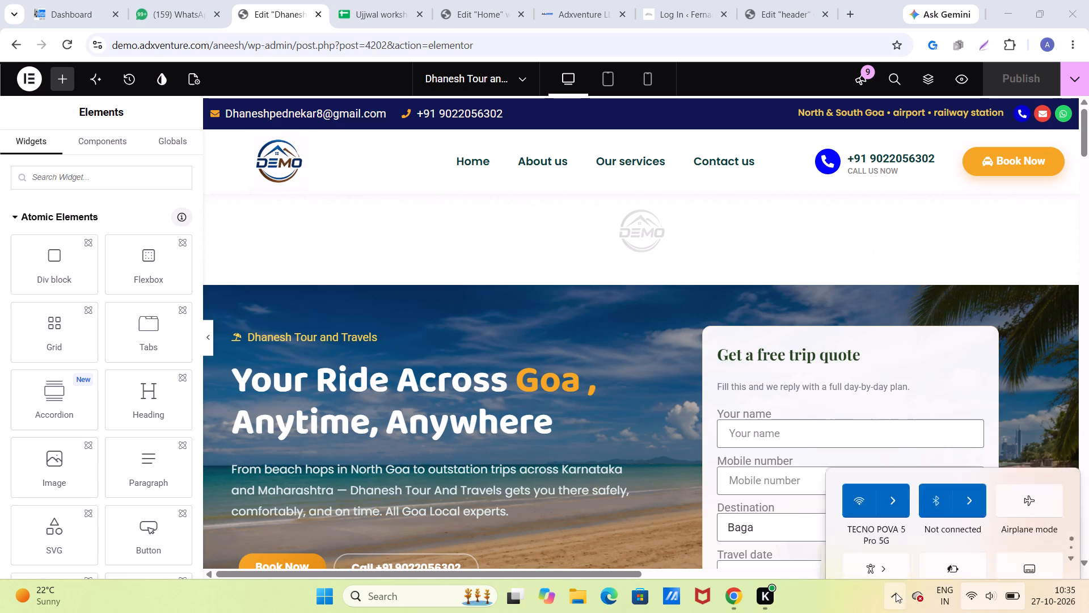
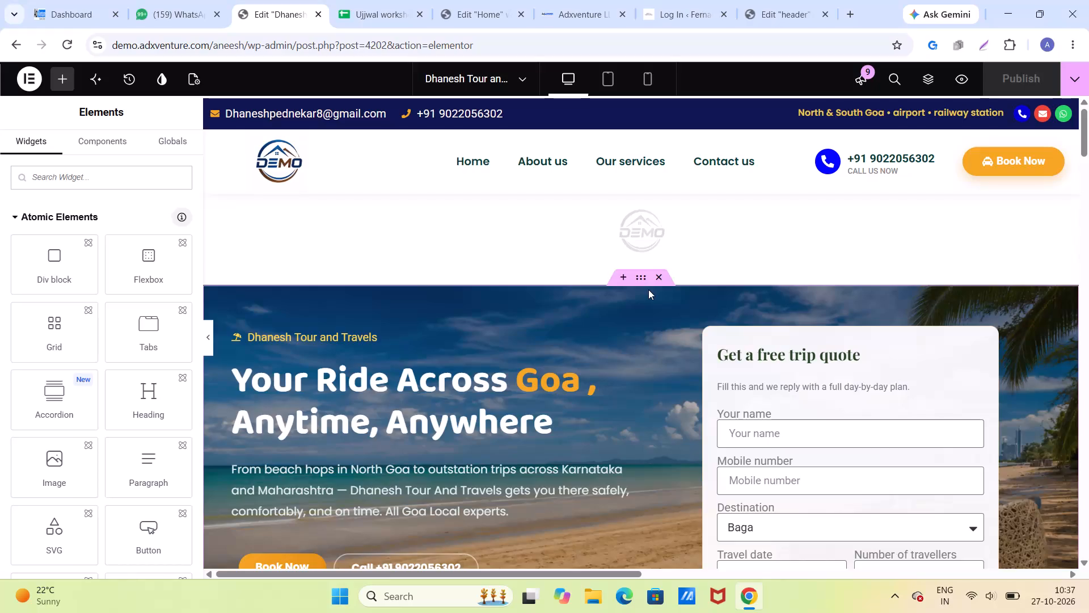
Review the desktop page content and layout, from the header and hero through About Us, Locations We Offer and the beach destination cards.
scroll(646, 305, "down", 7)
scroll(629, 371, "up", 1)
scroll(628, 374, "down", 10)
scroll(624, 393, "up", 4)
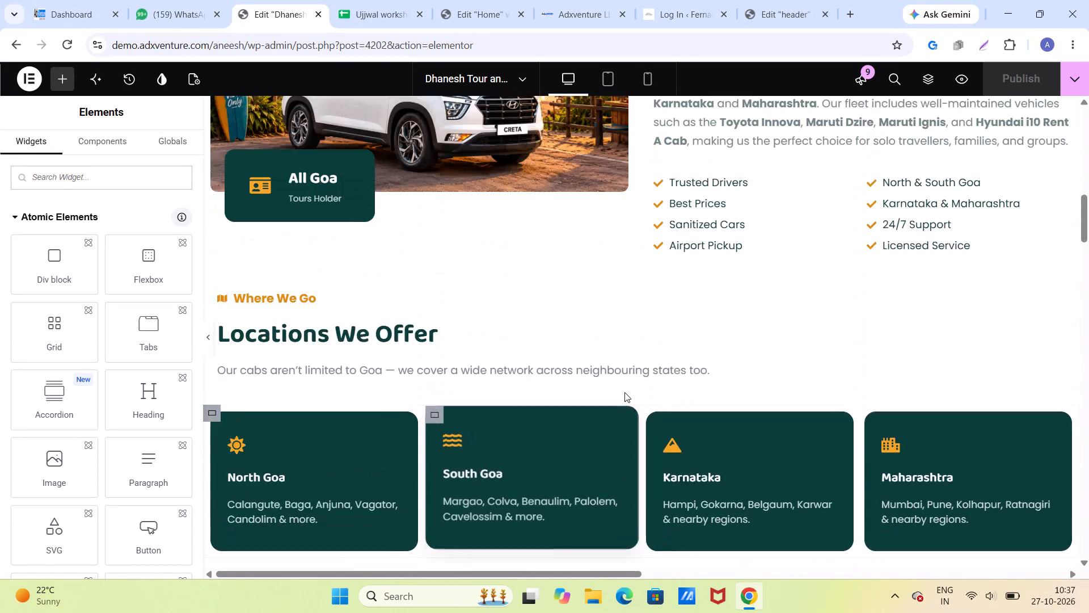
scroll(624, 392, "up", 6)
scroll(624, 392, "down", 1)
scroll(624, 392, "up", 9)
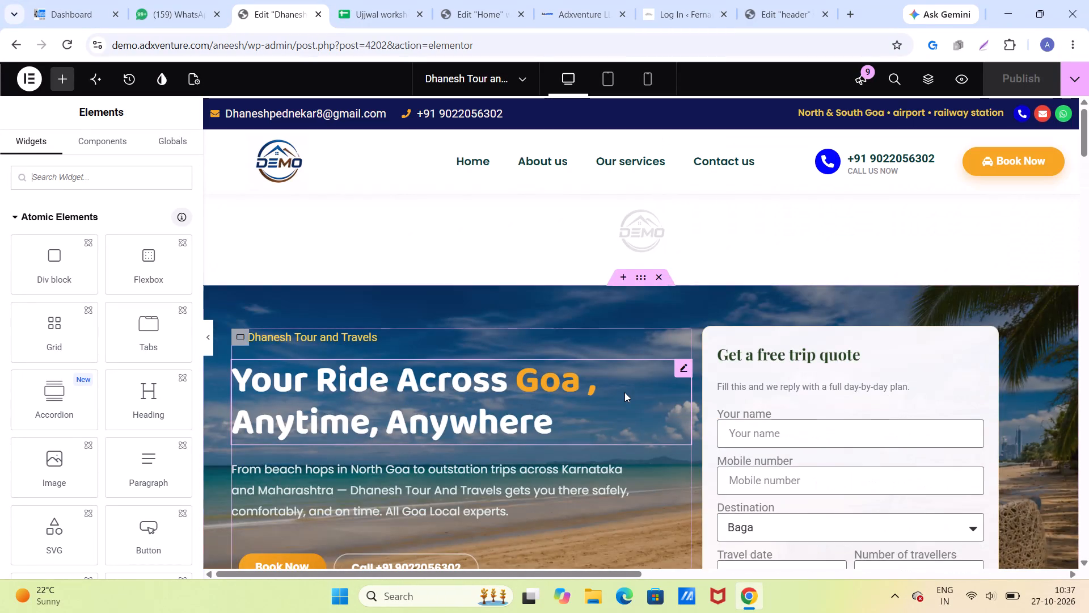
scroll(624, 392, "down", 9)
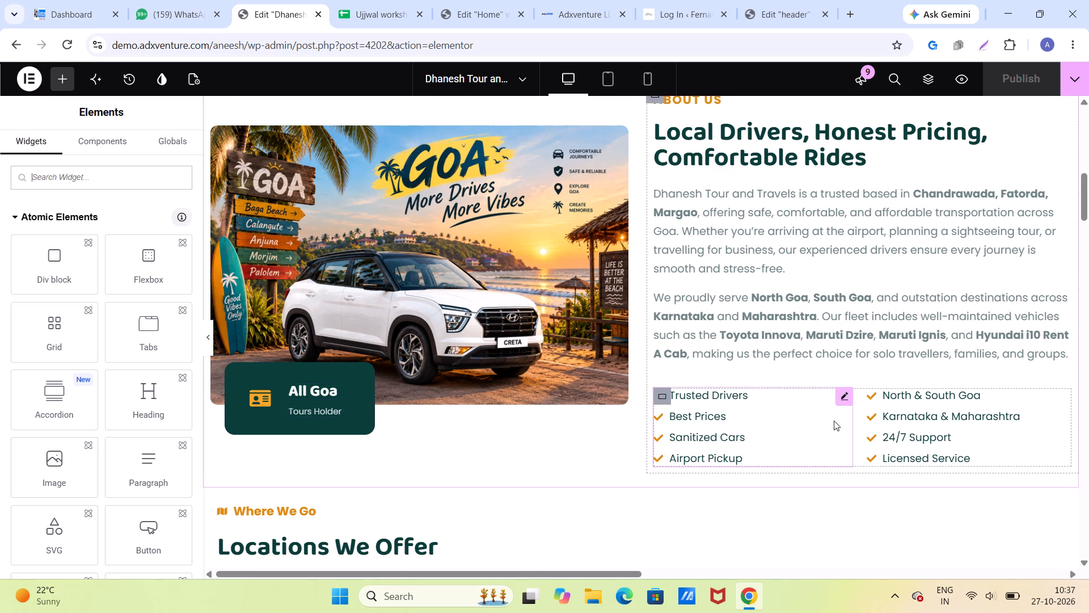
scroll(791, 431, "up", 2)
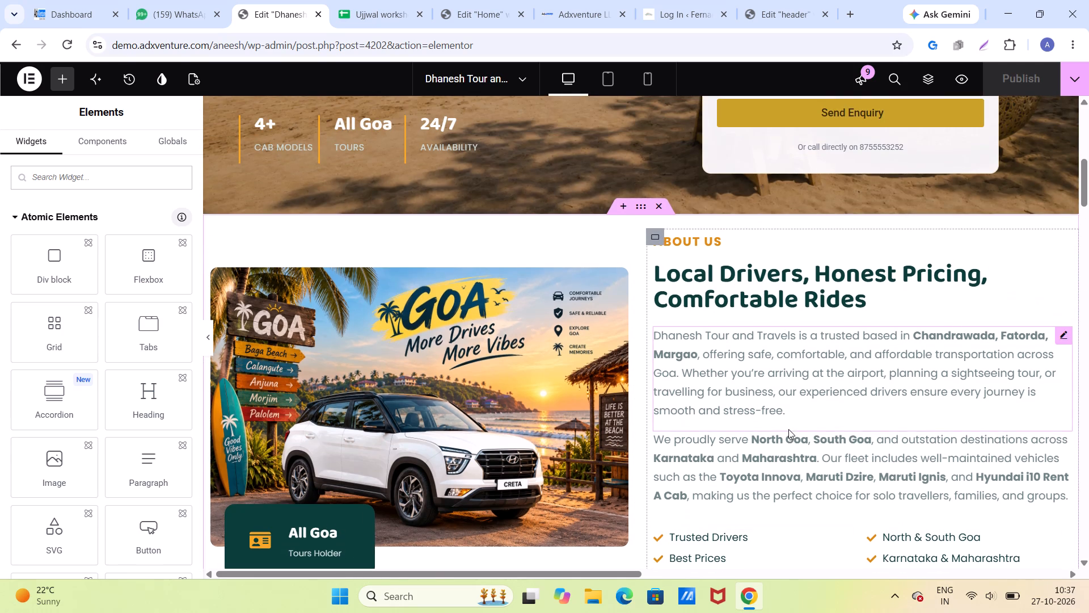
scroll(787, 429, "up", 6)
scroll(787, 429, "down", 2)
scroll(787, 429, "up", 1)
scroll(787, 429, "down", 5)
scroll(786, 428, "up", 1)
scroll(786, 428, "down", 1)
scroll(786, 428, "up", 1)
scroll(786, 429, "down", 15)
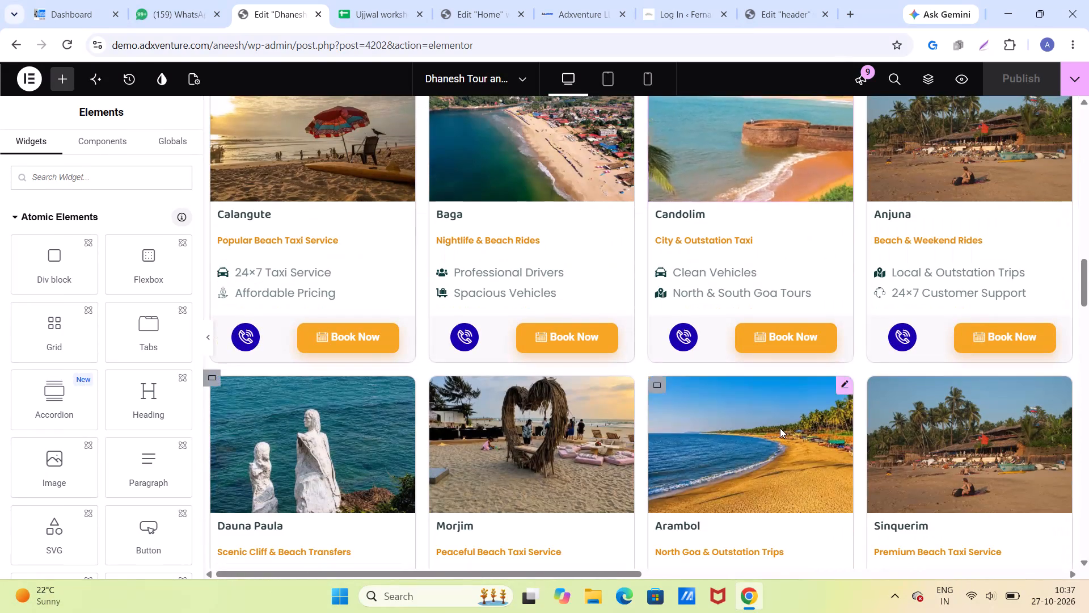
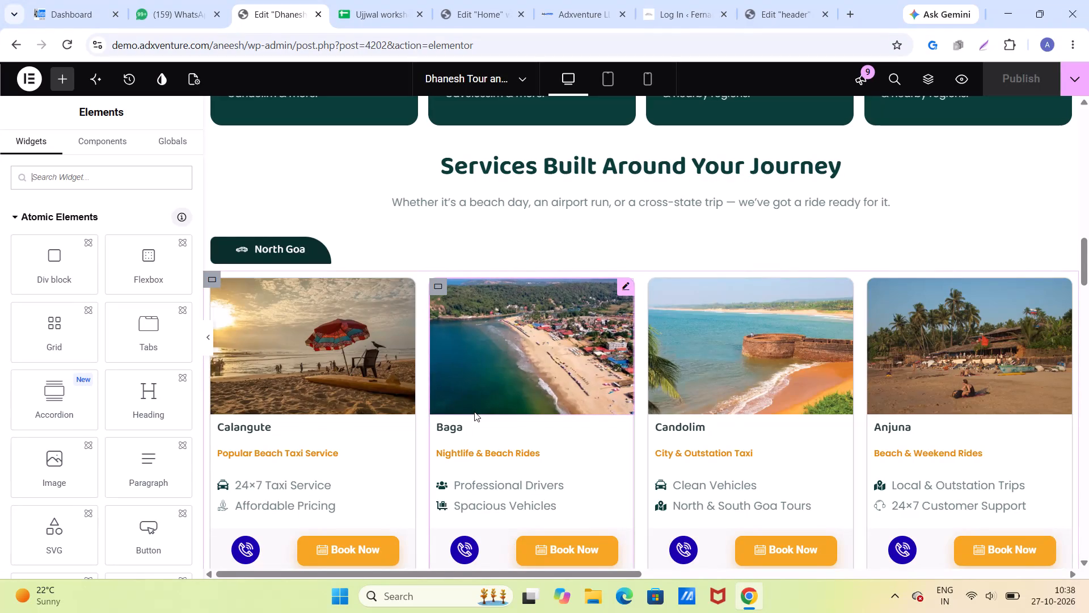
Review the destination cards and their photos in the North Goa and South Goa service sections.
scroll(474, 412, "down", 2)
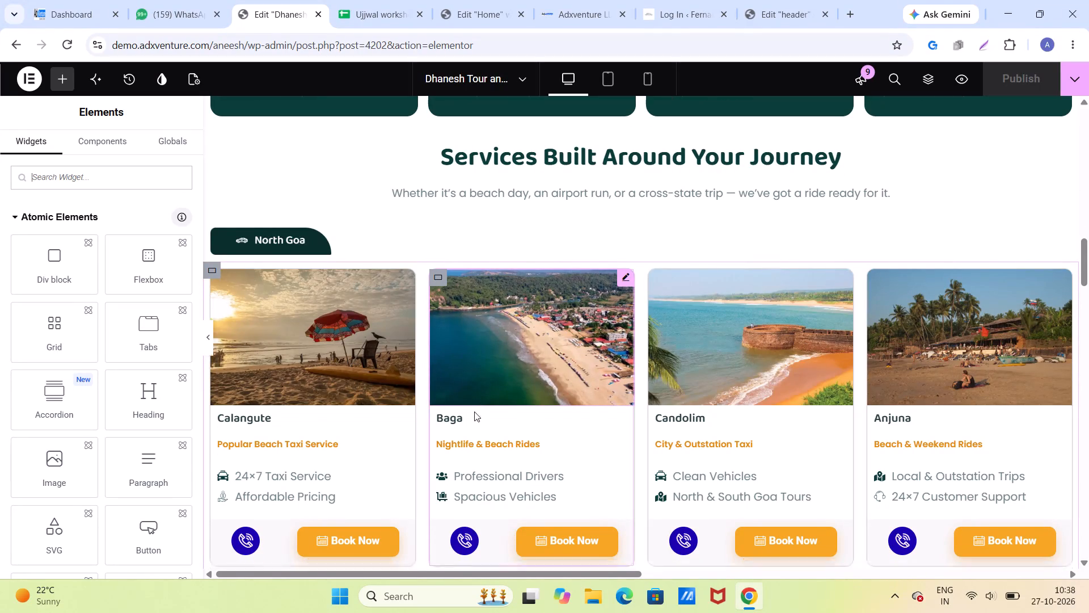
scroll(474, 412, "down", 4)
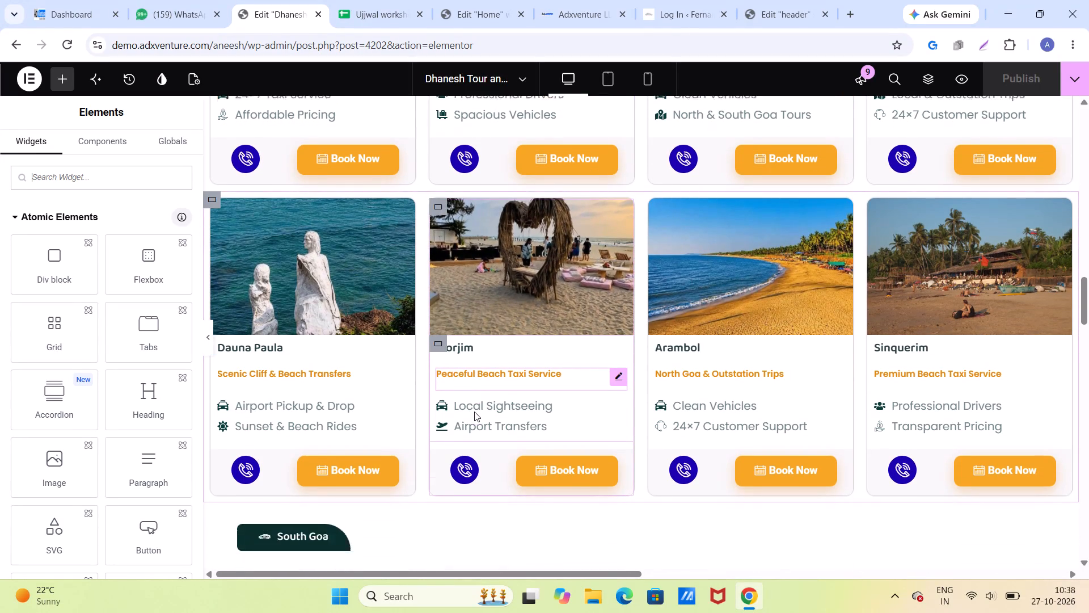
scroll(474, 412, "down", 9)
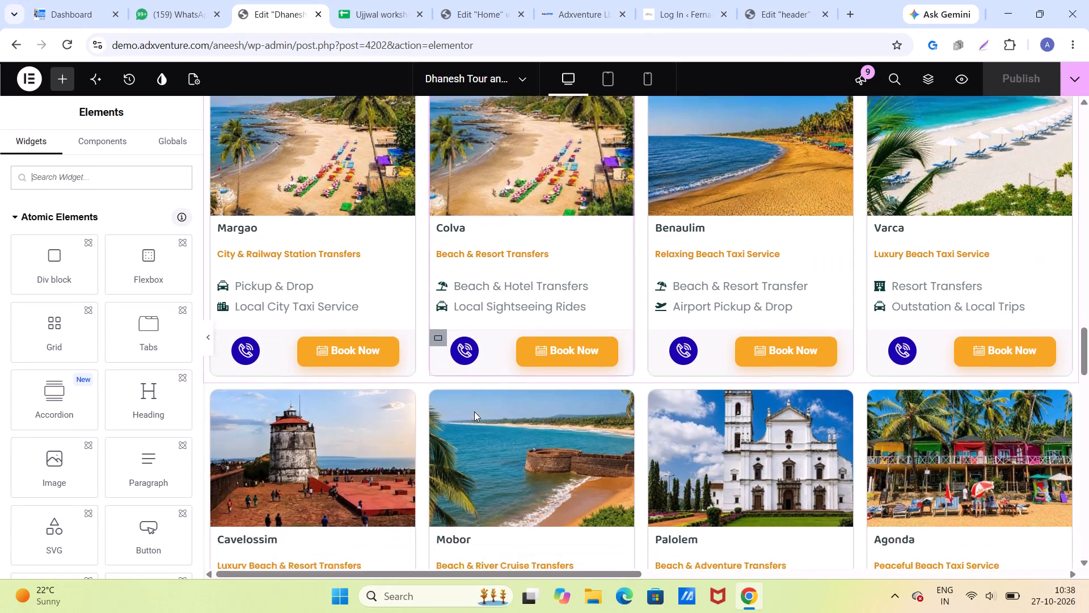
scroll(474, 412, "down", 3)
scroll(474, 412, "up", 4)
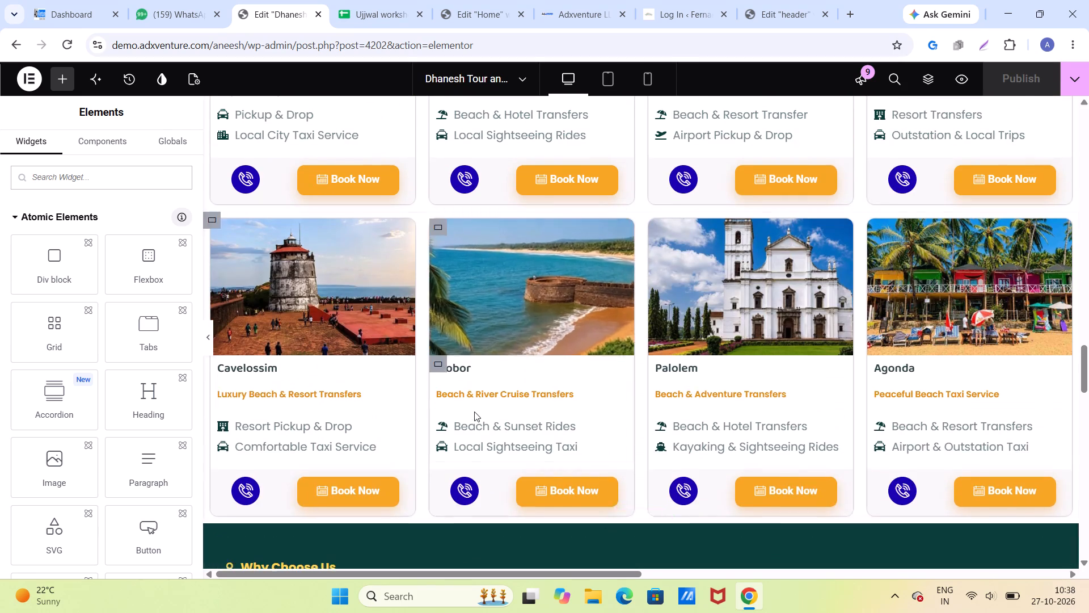
scroll(474, 412, "up", 6)
scroll(474, 412, "down", 4)
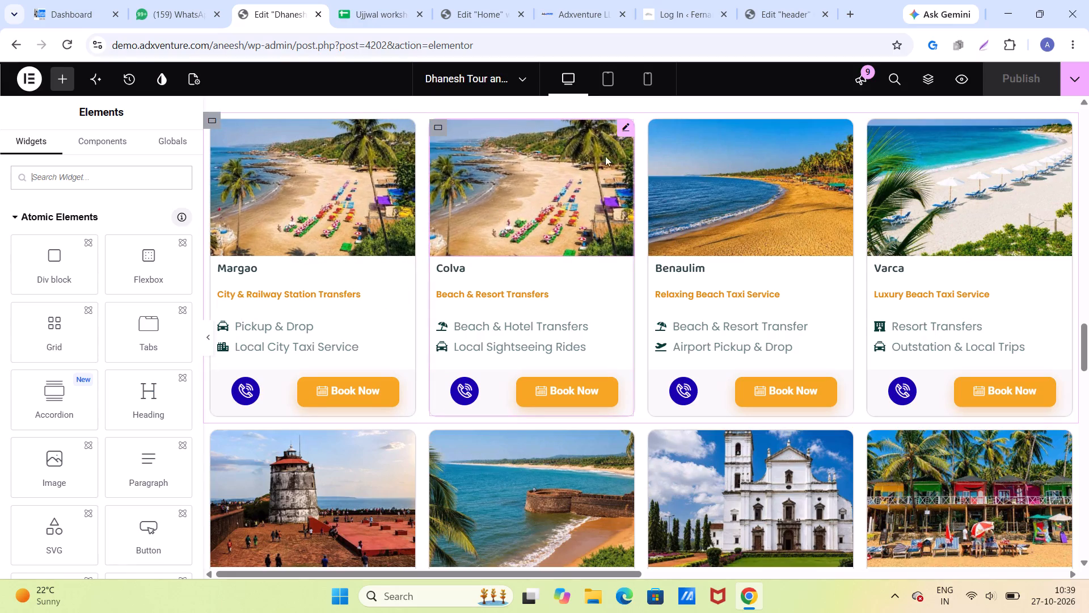
Search Google Images for "margeo beach" in a new browser tab and open the first Capture A Trip photo.
left_click(844, 7)
left_click(599, 50)
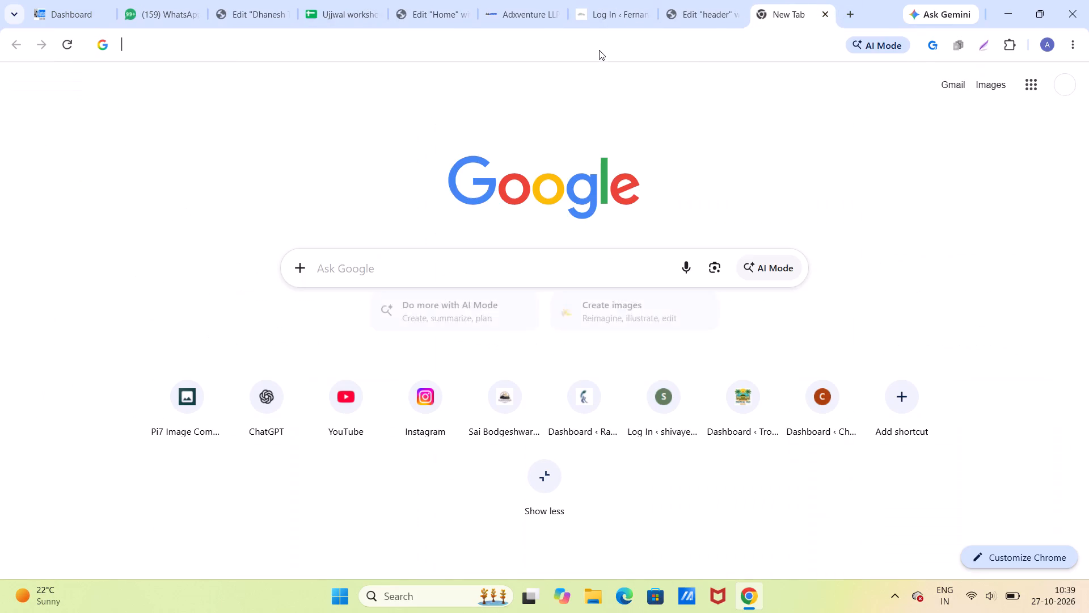
type("marge")
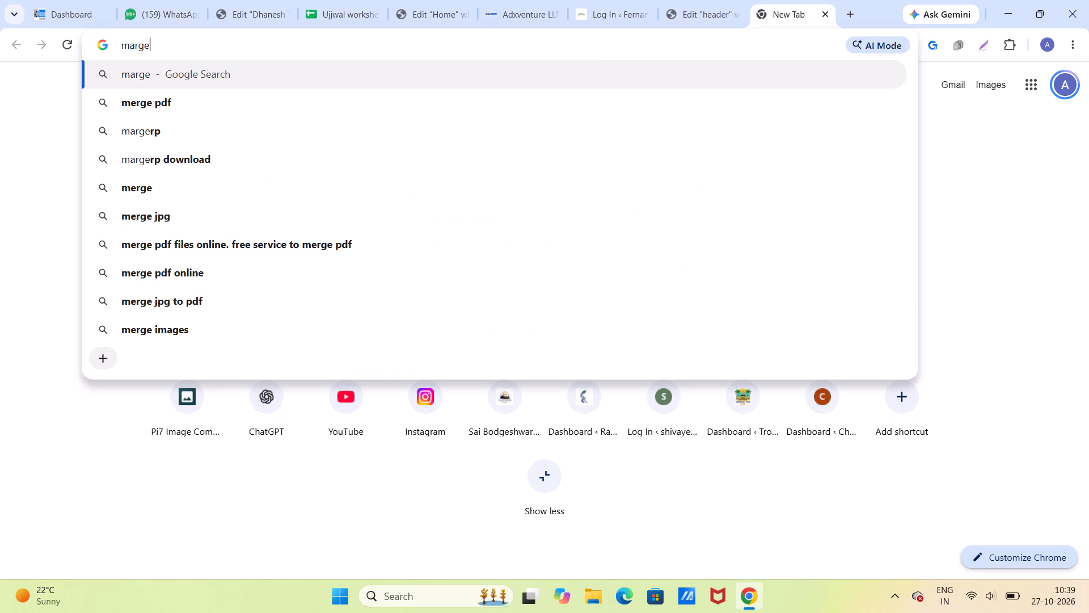
key("o")
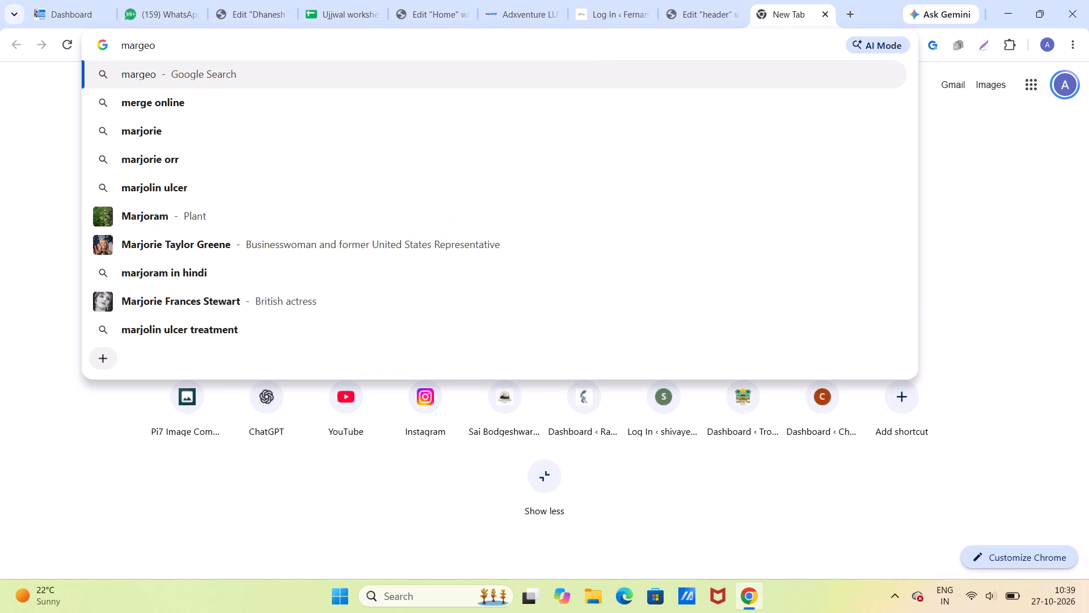
key("space")
type("beach")
key("Return")
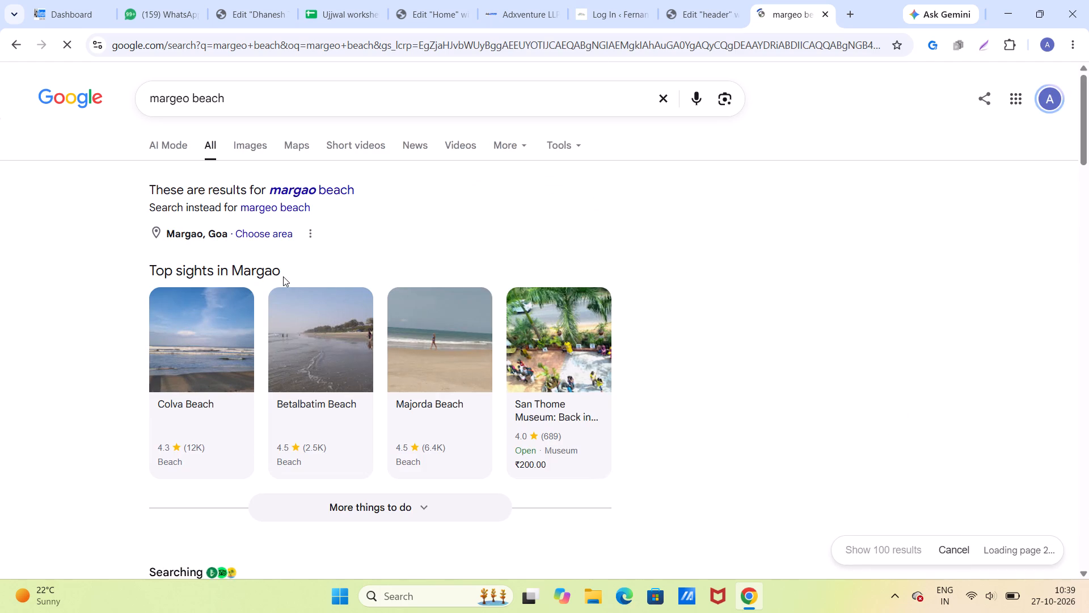
left_click(249, 144)
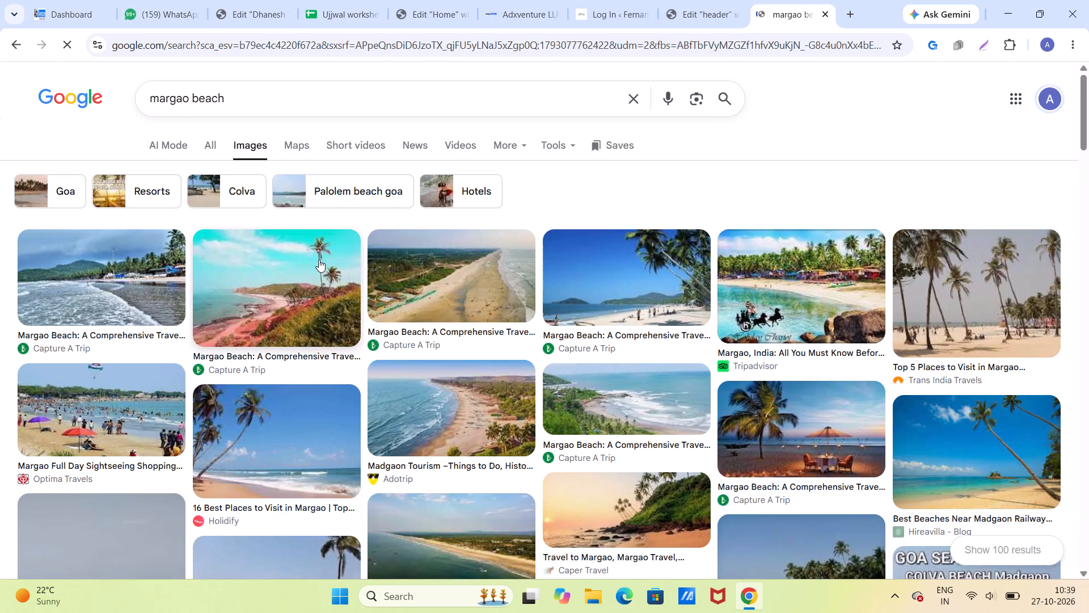
left_click(119, 291)
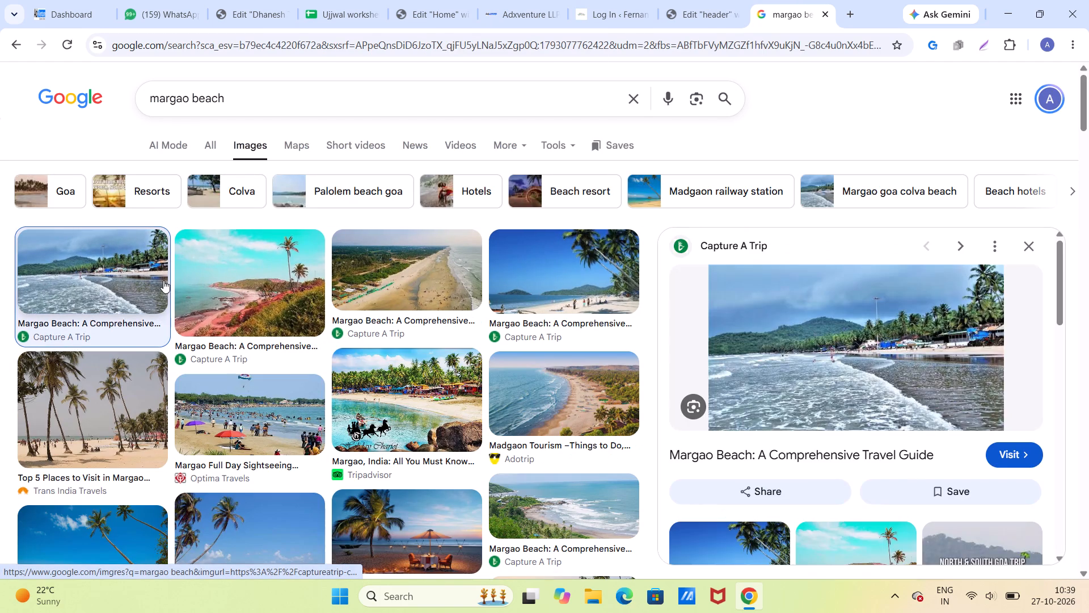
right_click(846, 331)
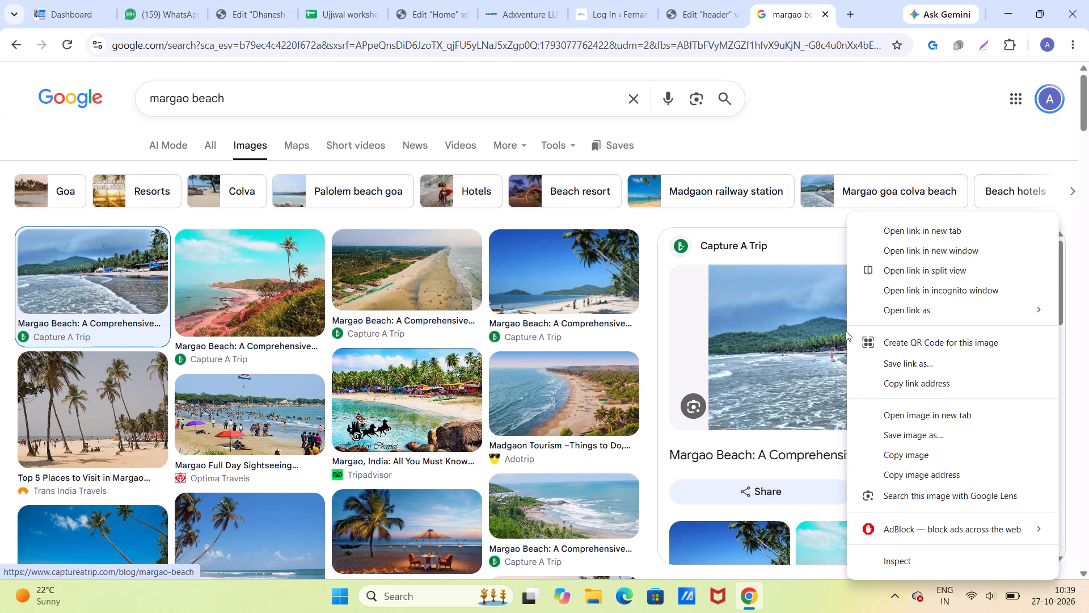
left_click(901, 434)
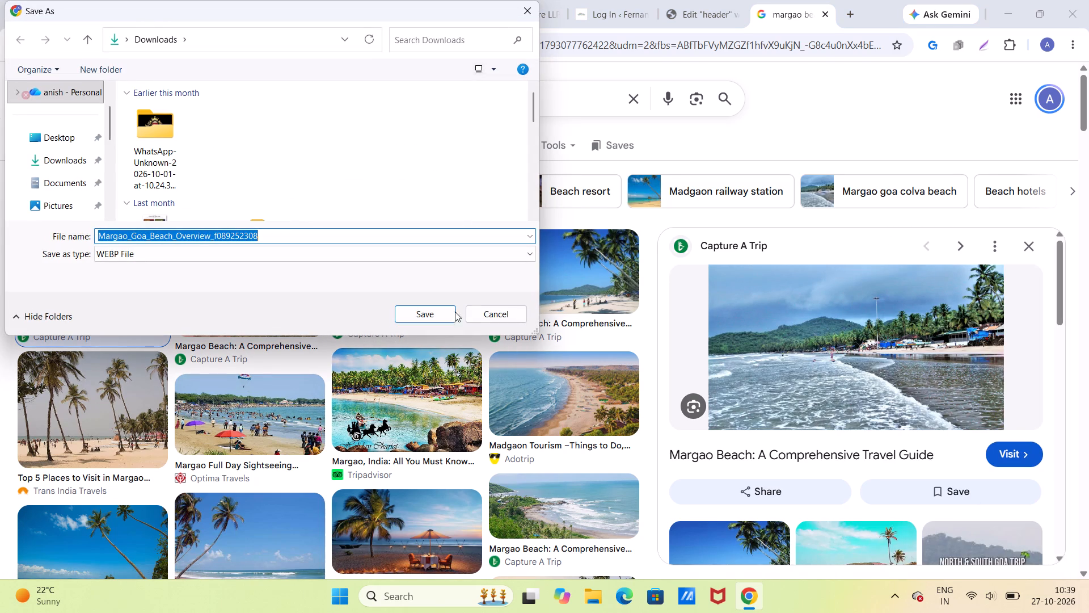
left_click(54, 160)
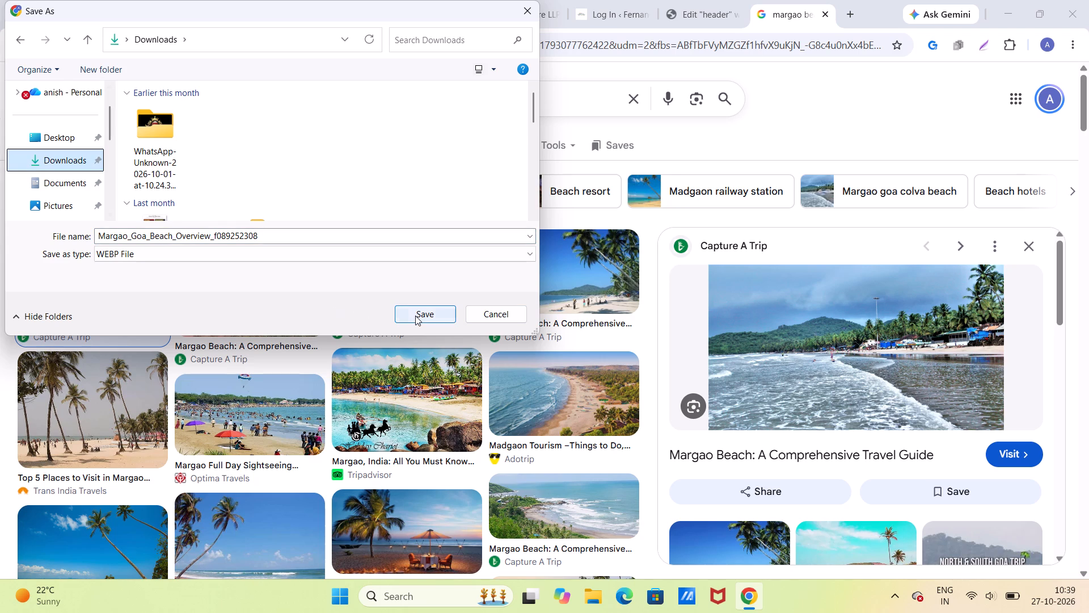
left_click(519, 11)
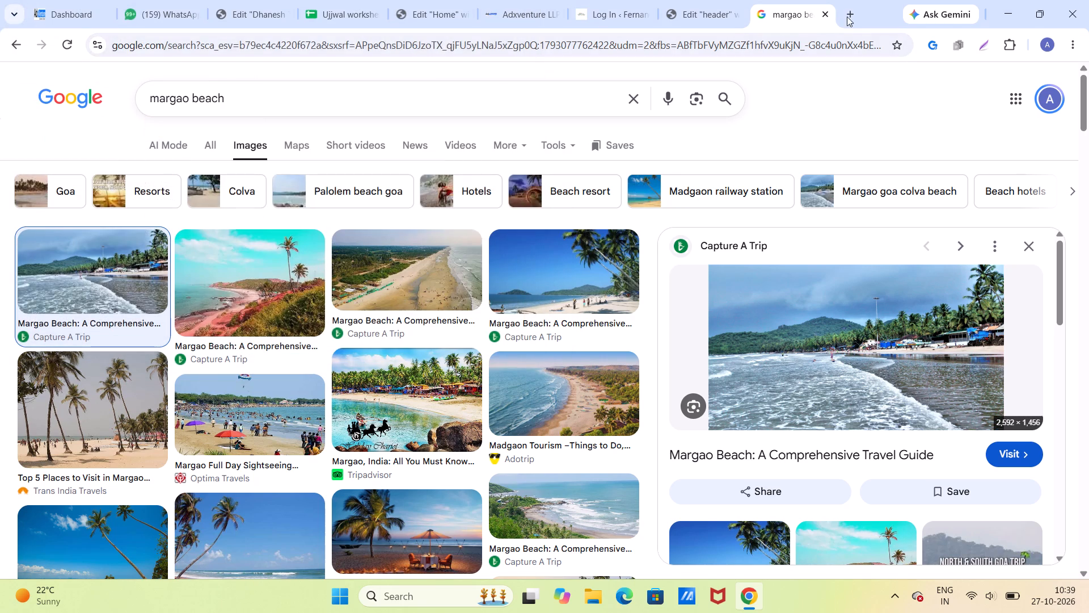
Open Canva in another new browser tab.
left_click(851, 10)
left_click(682, 44)
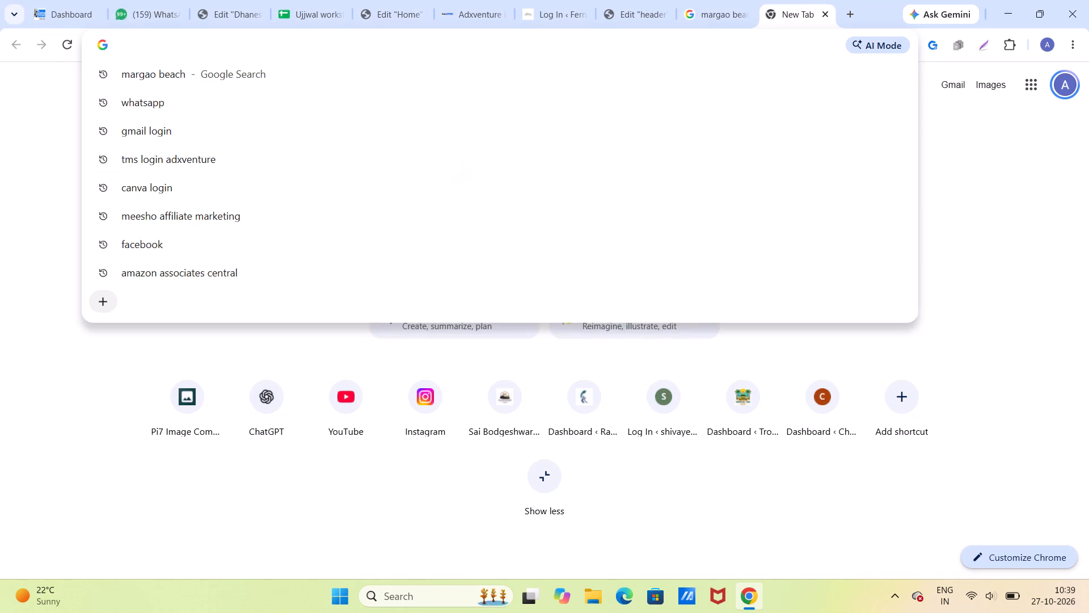
type("can")
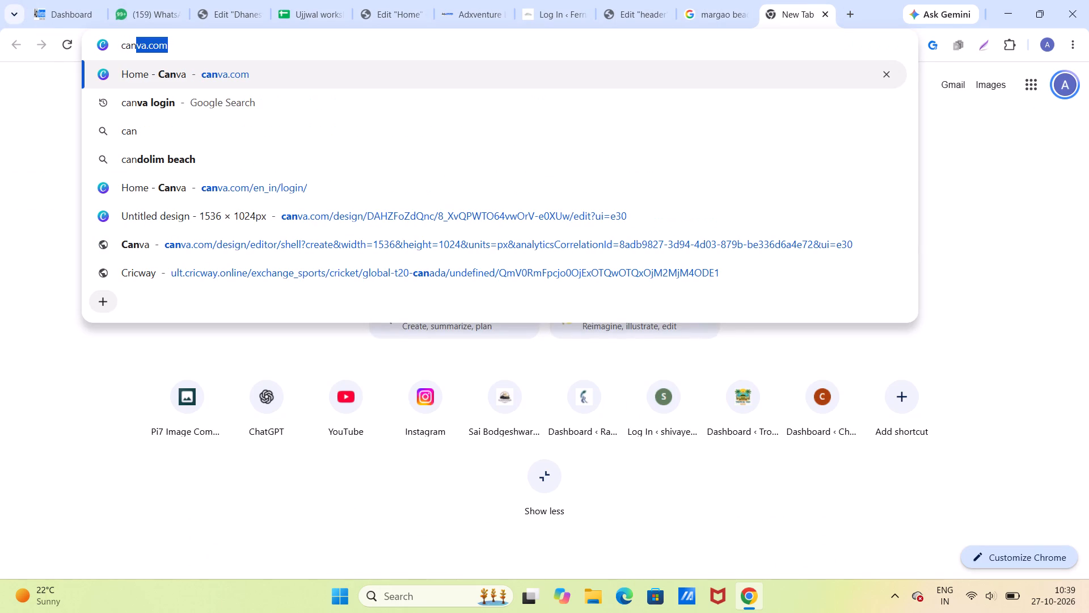
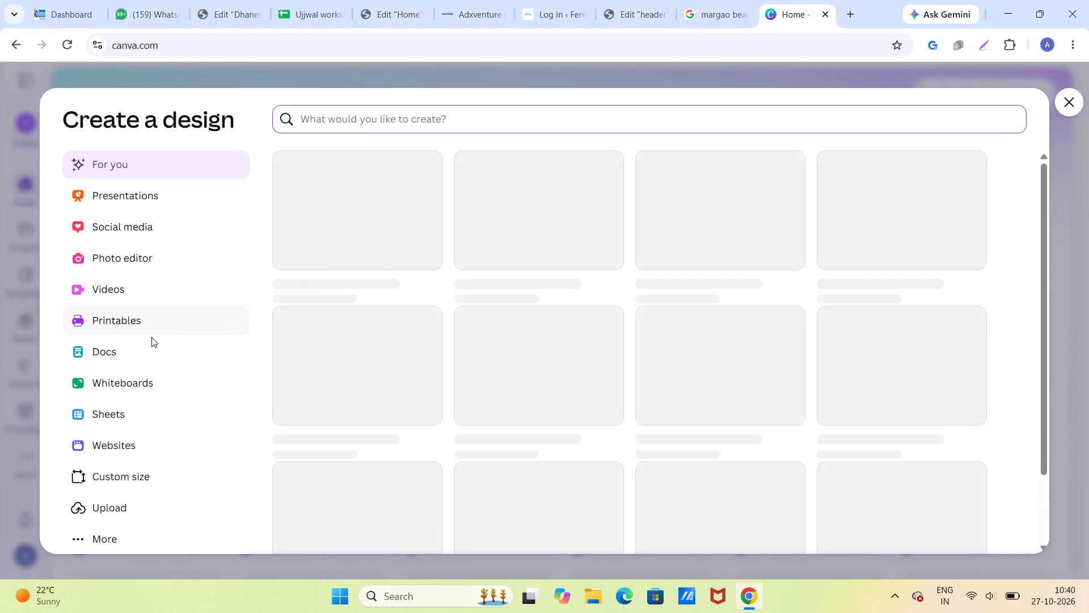
Open the custom-size setup for a new Canva design.
left_click(129, 478)
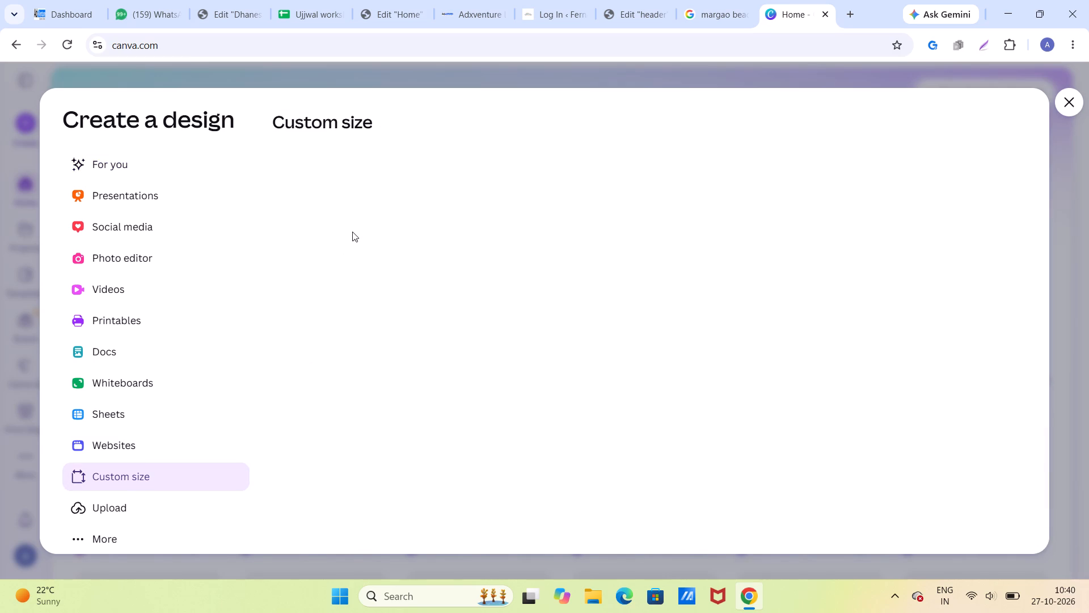
left_click(389, 178)
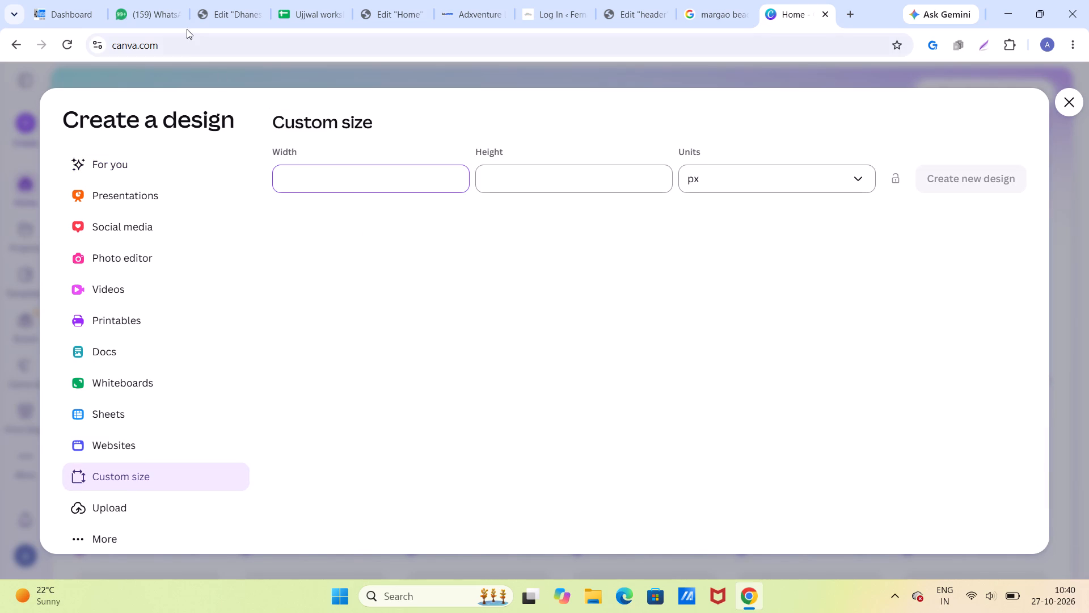
Check the pixel dimensions of the Margao card's current photo in the Dhanesh page's media library, leaving the photo unchanged.
left_click(218, 14)
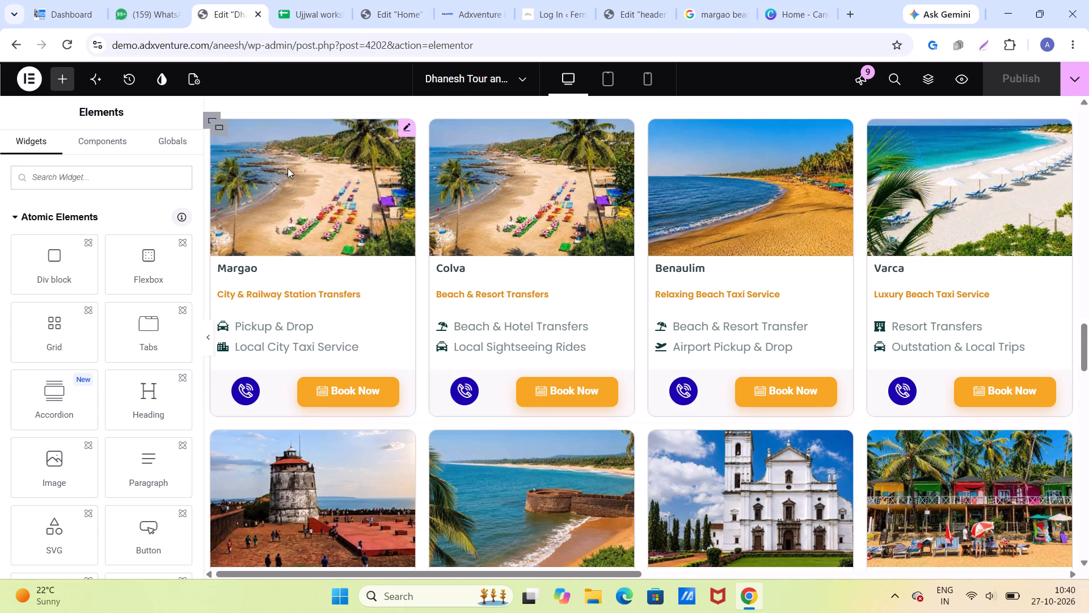
left_click(292, 177)
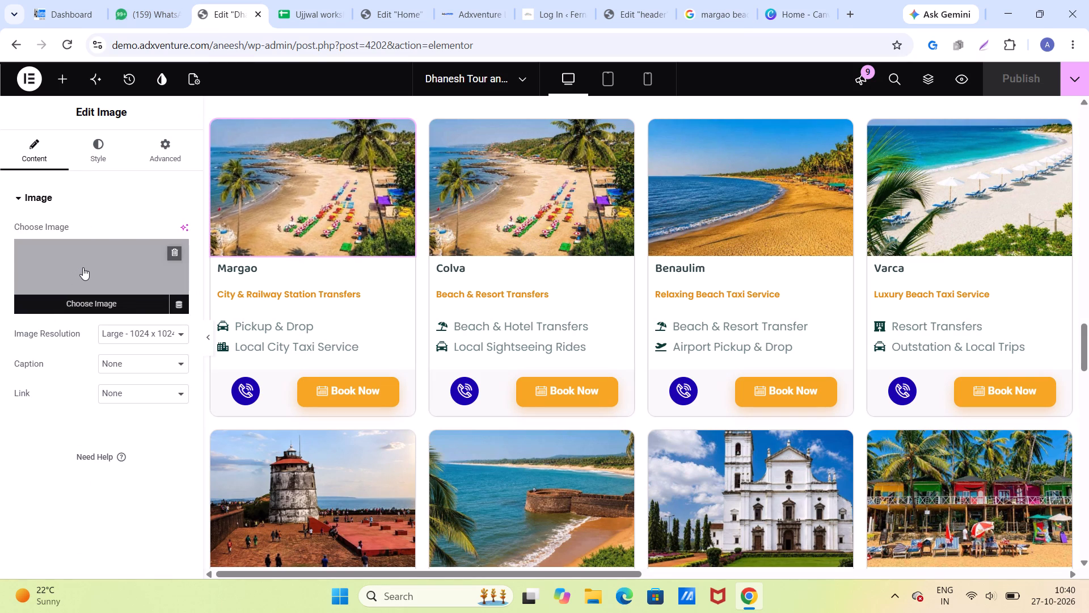
left_click(87, 267)
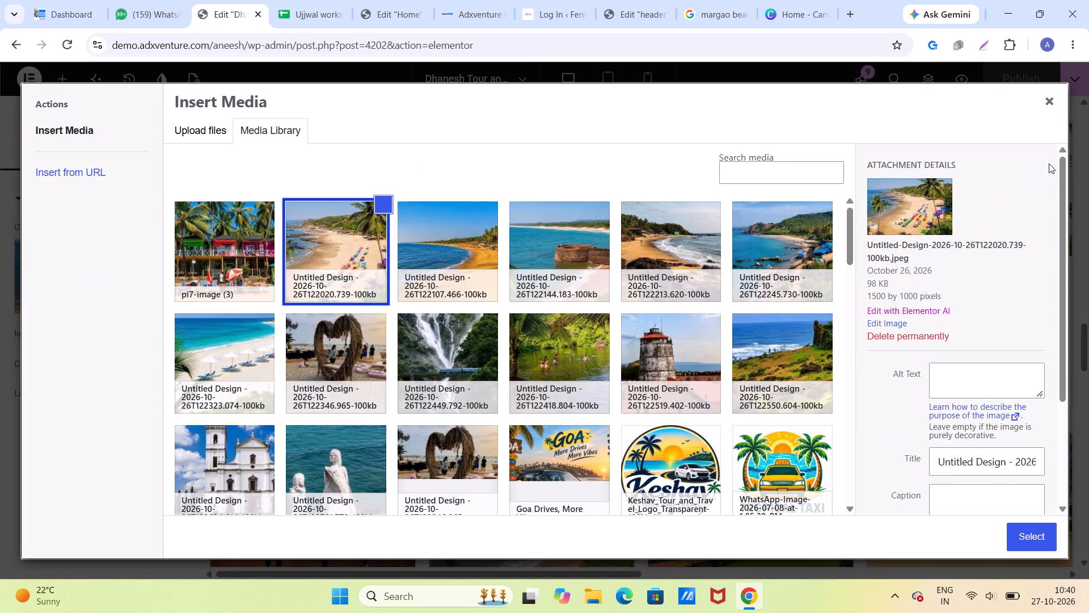
left_click(1050, 100)
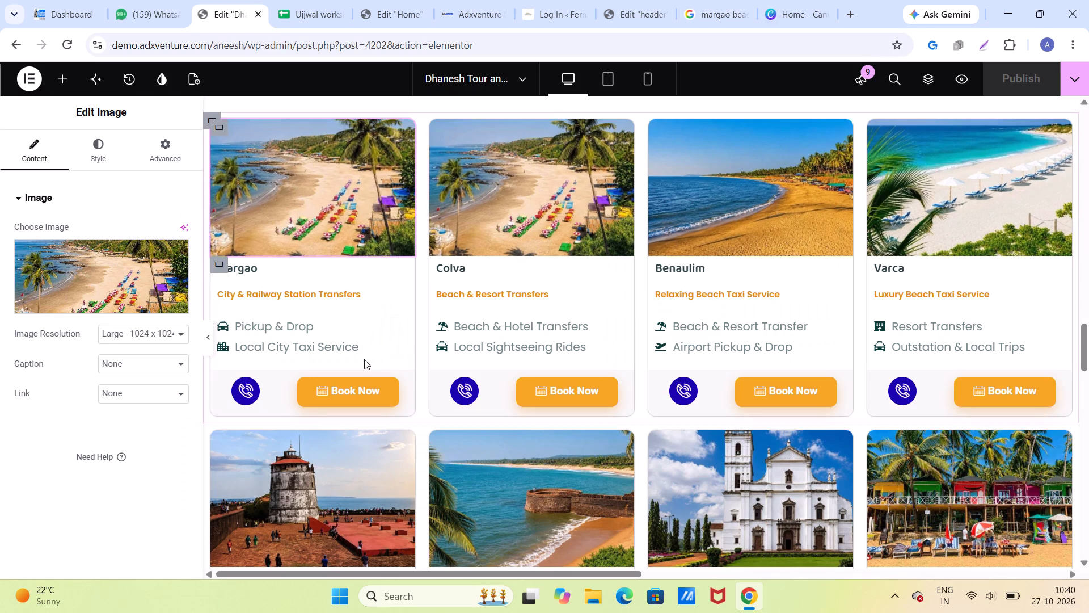
scroll(364, 359, "up", 4)
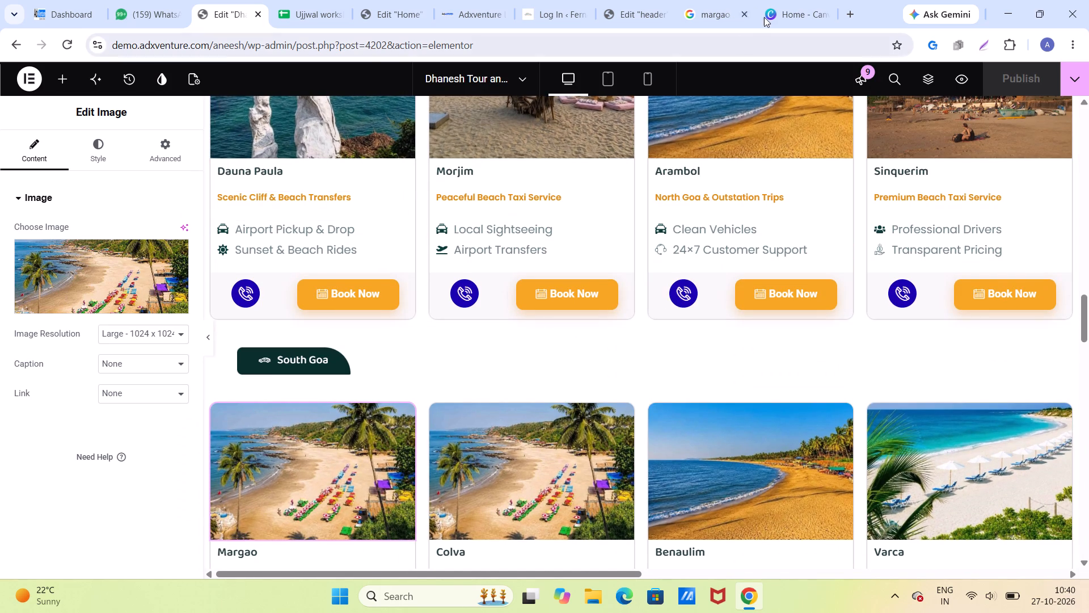
Create a blank custom-size design in Canva, 1500 px wide and 1000 px high.
left_click(769, 11)
left_click(365, 176)
type("1500")
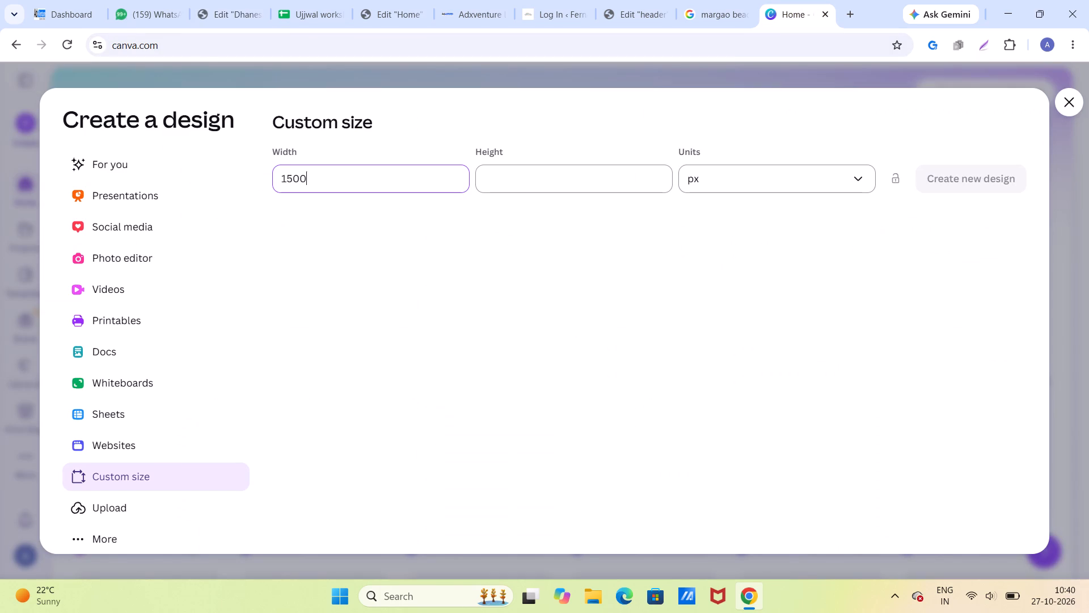
left_click(489, 171)
type("1000")
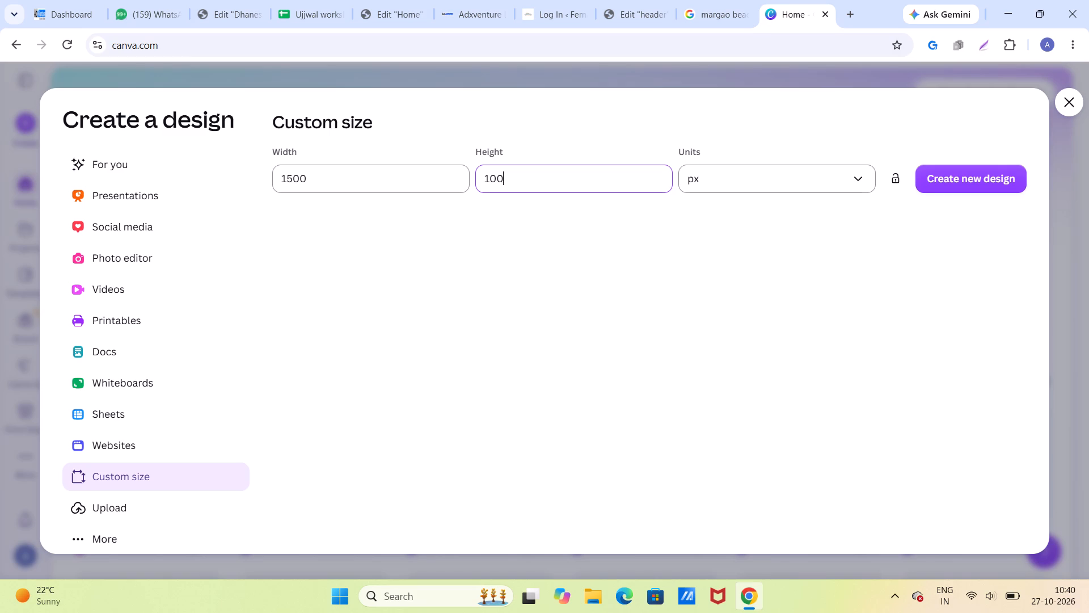
left_click(951, 169)
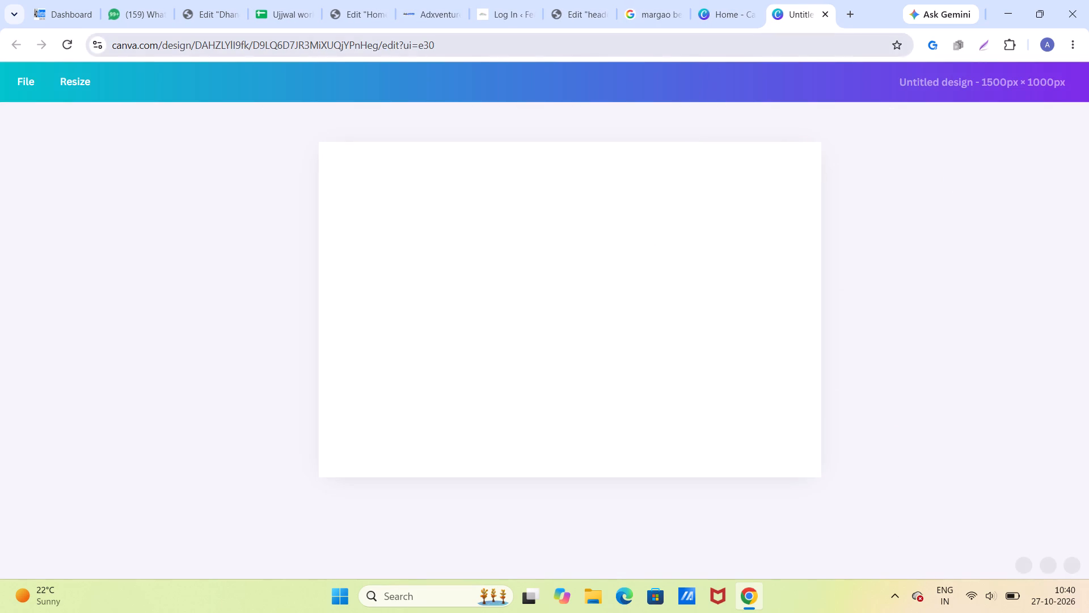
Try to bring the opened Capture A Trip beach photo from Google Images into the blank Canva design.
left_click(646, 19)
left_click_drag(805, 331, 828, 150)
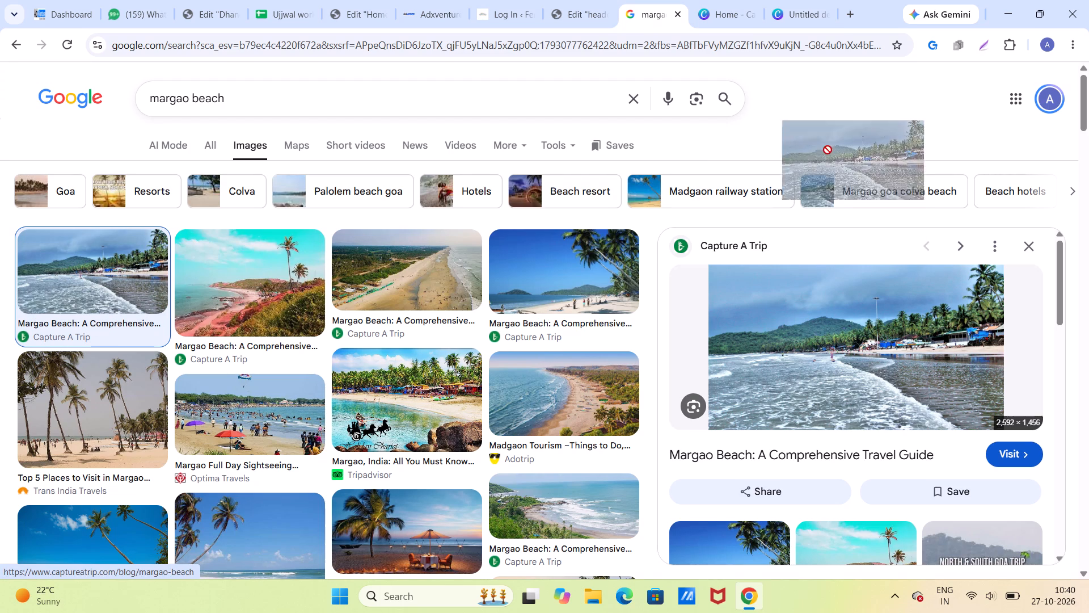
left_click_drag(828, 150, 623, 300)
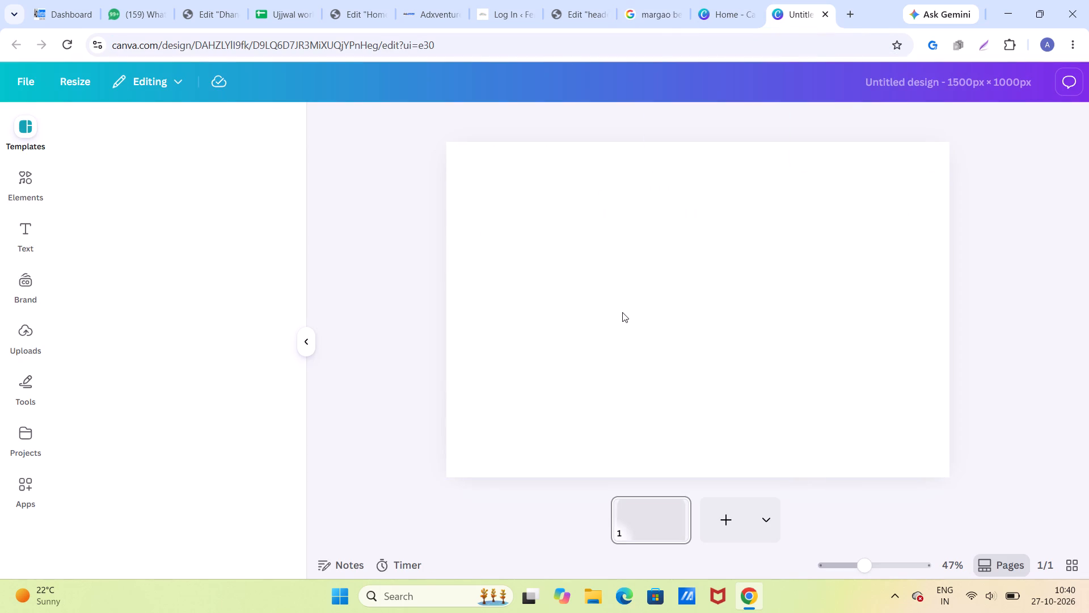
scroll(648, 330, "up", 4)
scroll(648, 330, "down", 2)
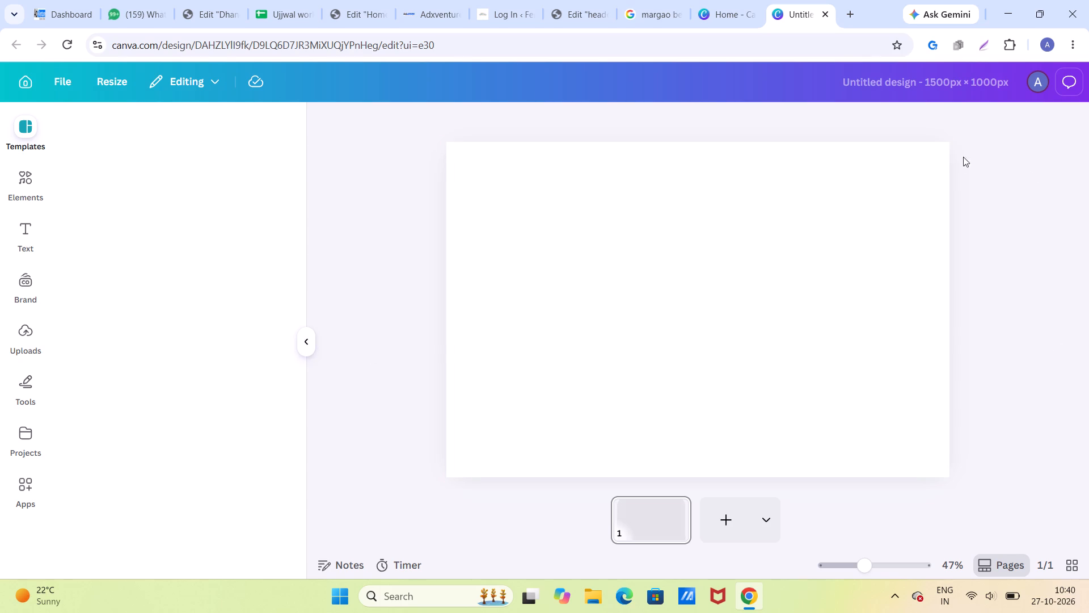
Place the opened Capture A Trip beach photo from the Google Images results onto the blank Canva page.
left_click(655, 16)
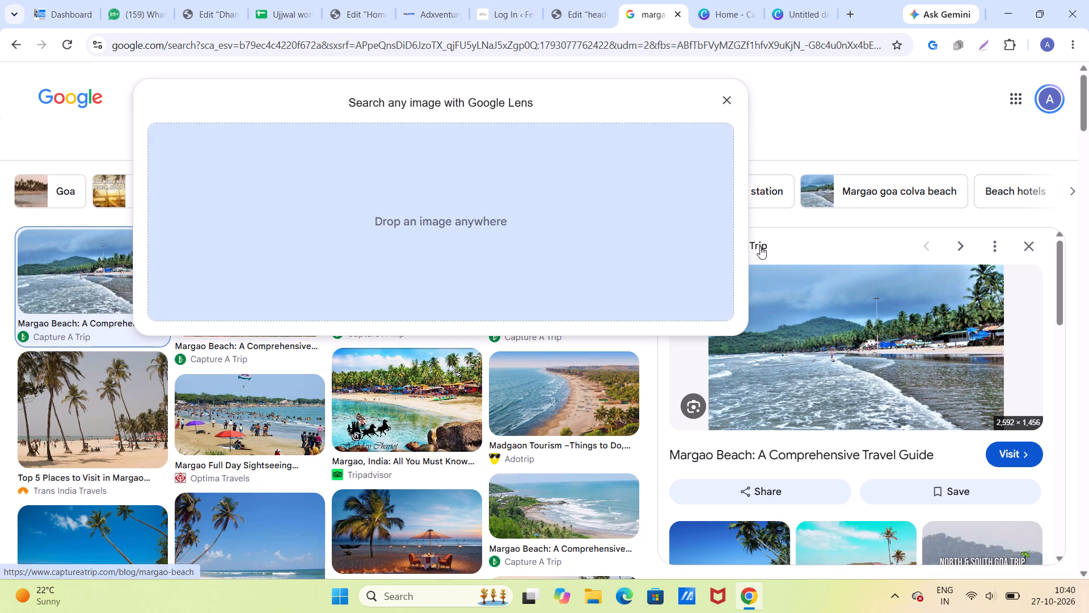
left_click(723, 98)
left_click_drag(810, 321, 793, 0)
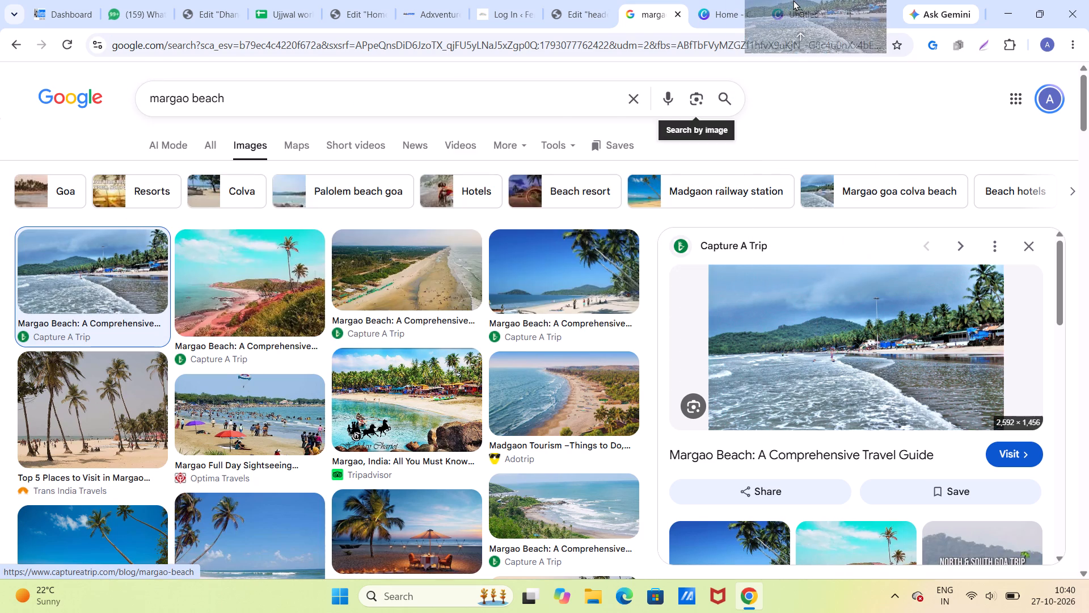
left_click_drag(793, 0, 401, 142)
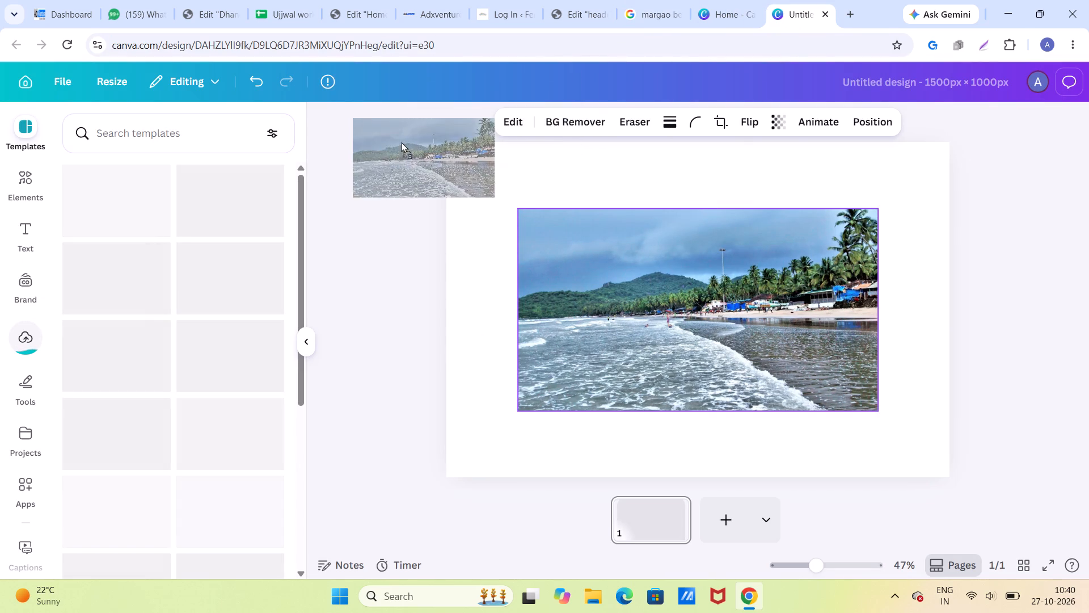
left_click_drag(401, 142, 618, 315)
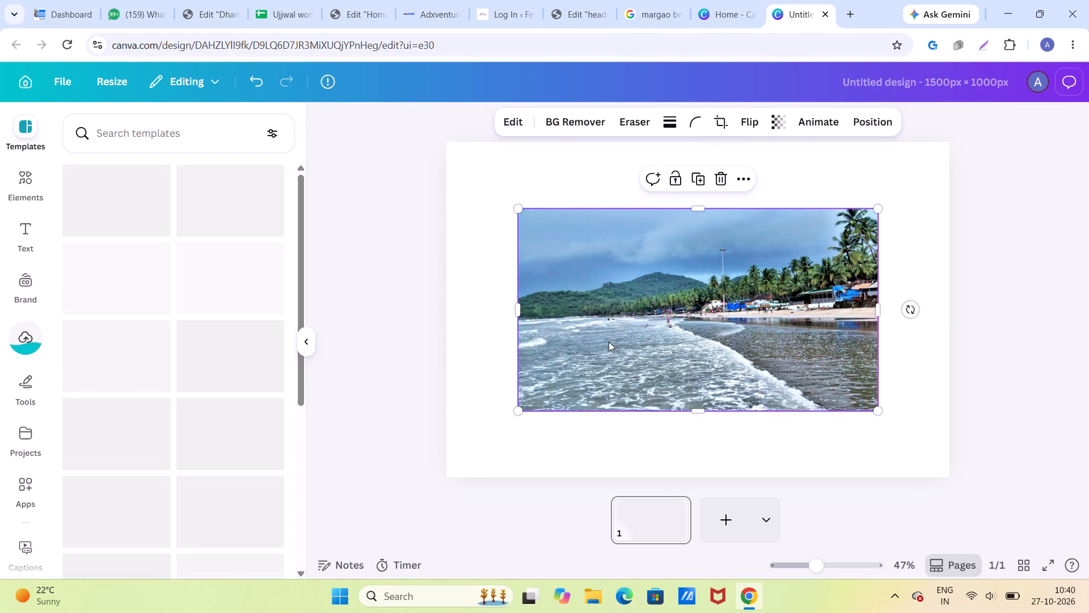
Extend the beach photo's edges until it fills the page, about 1,483 px wide and the full page height.
right_click(618, 305)
left_click(670, 194)
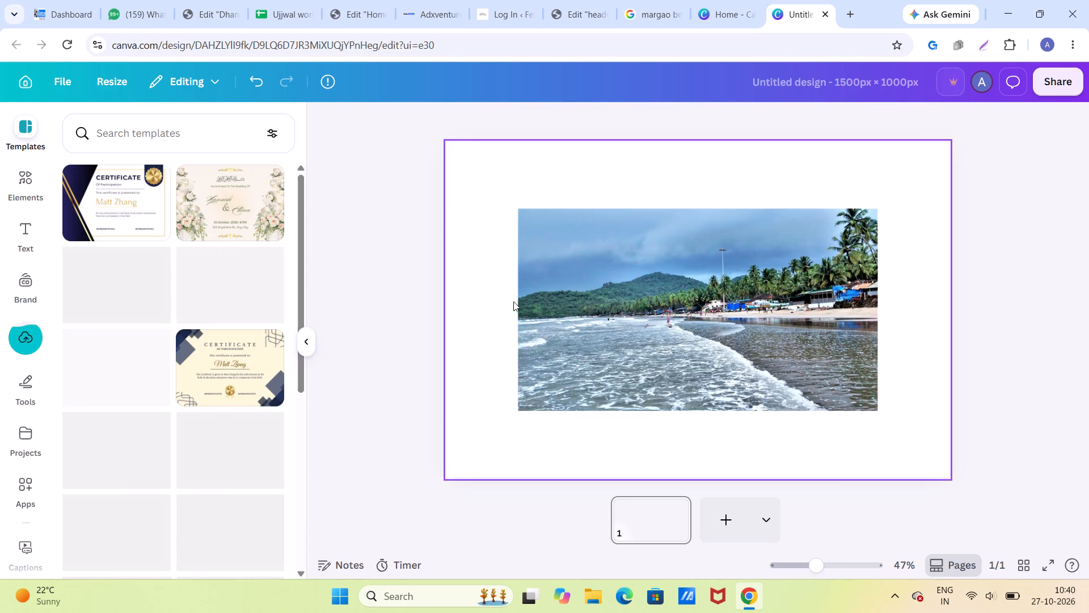
left_click(547, 314)
left_click_drag(518, 308, 457, 349)
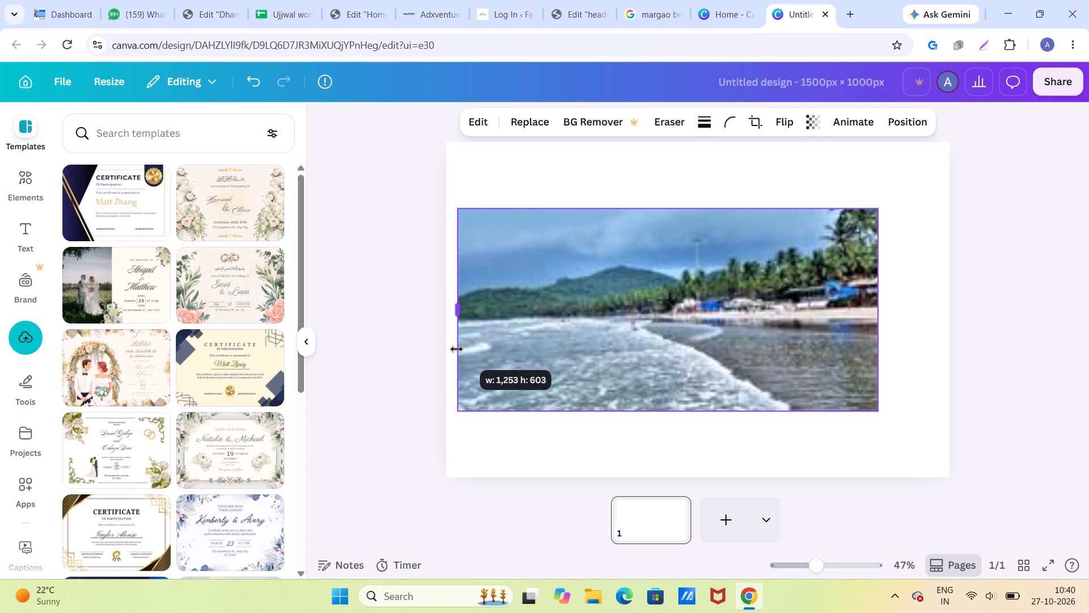
left_click_drag(457, 349, 450, 373)
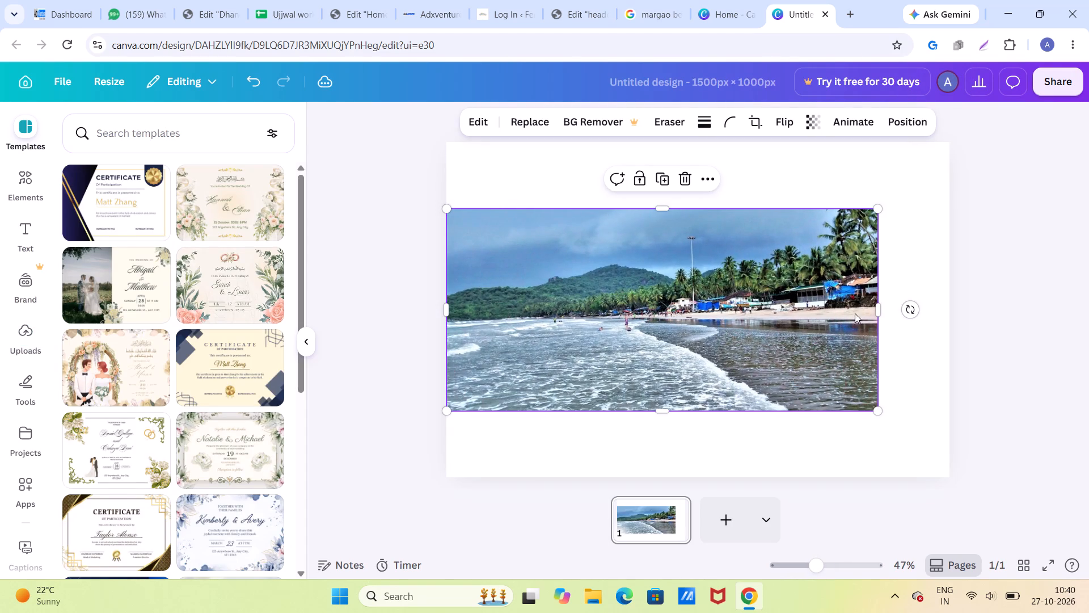
left_click_drag(876, 310, 943, 358)
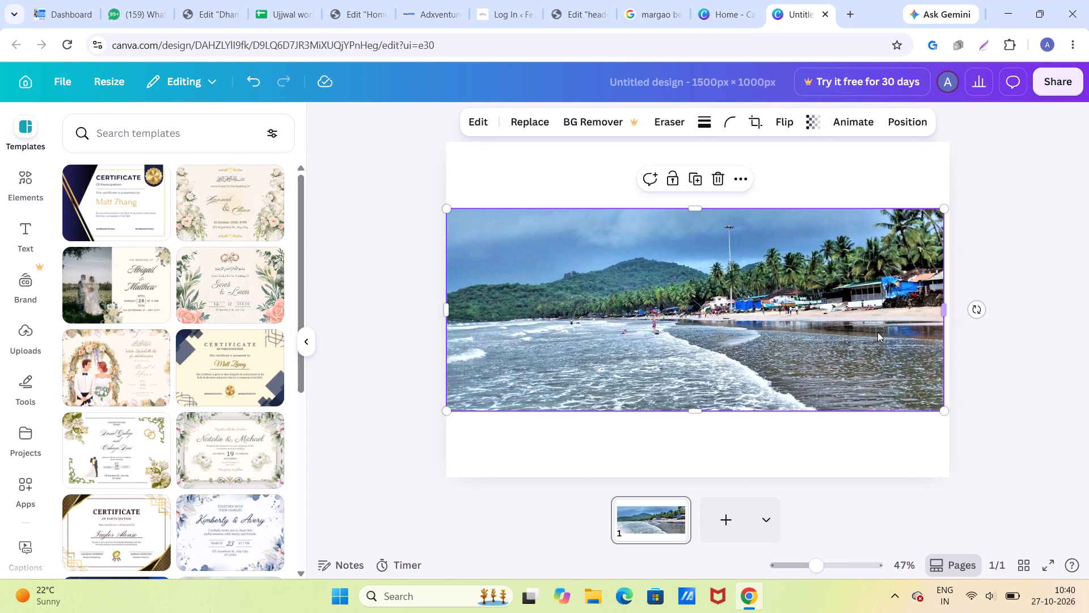
left_click_drag(698, 207, 701, 142)
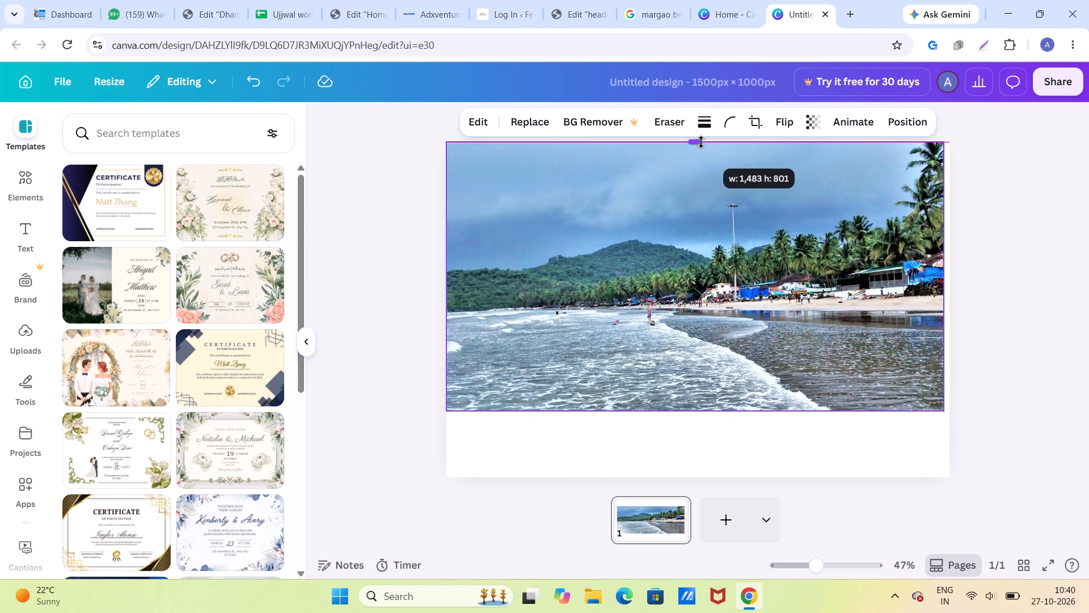
left_click_drag(701, 142, 702, 142)
left_click_drag(695, 412, 714, 473)
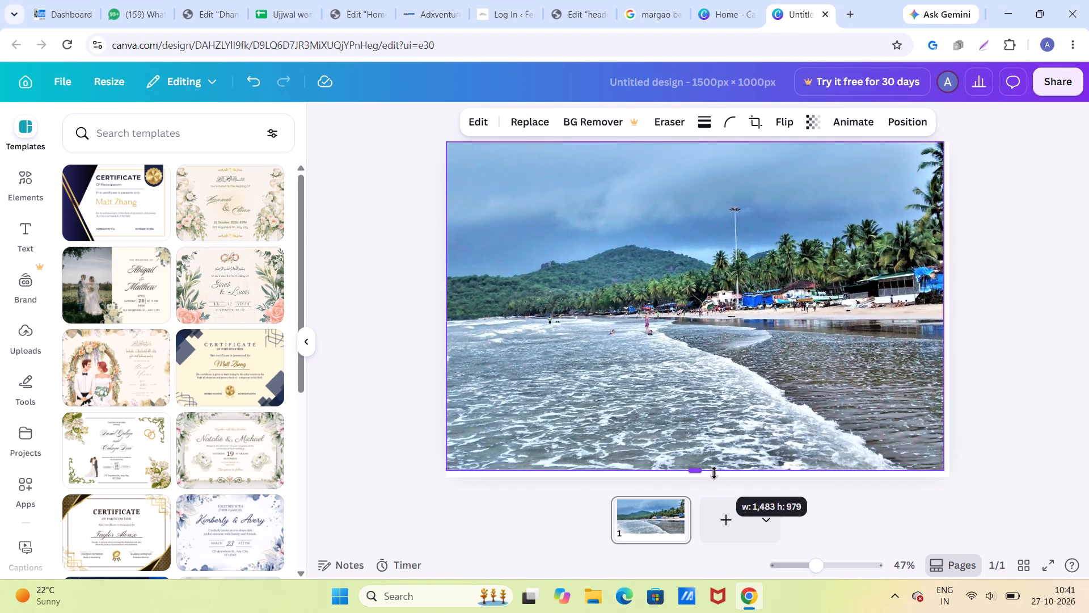
left_click_drag(714, 473, 716, 476)
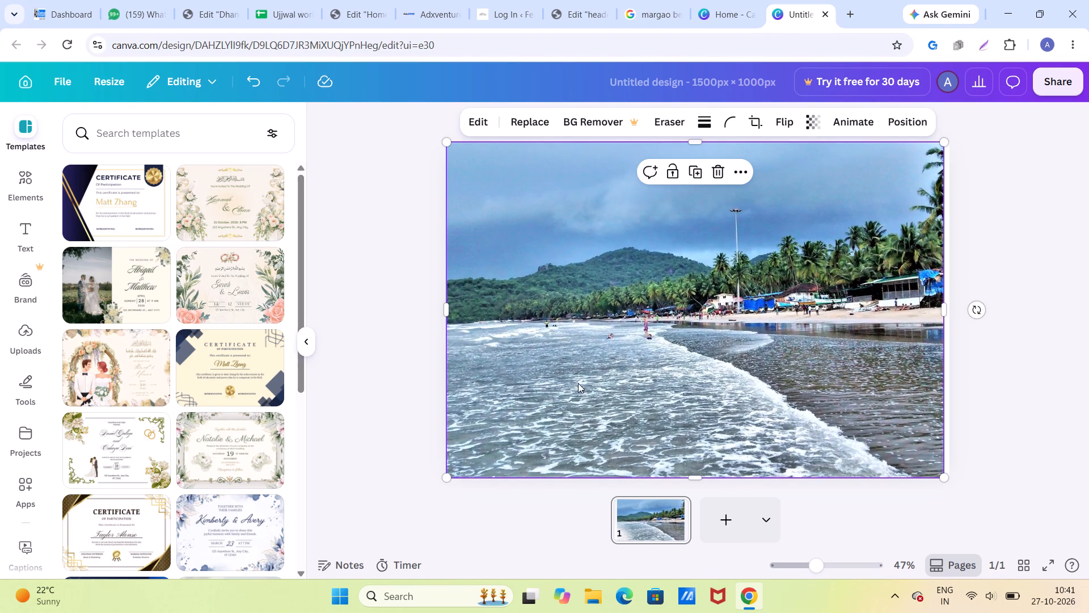
Download the beach photo design as a PNG at 1,500 × 1,000 px.
left_click(1056, 72)
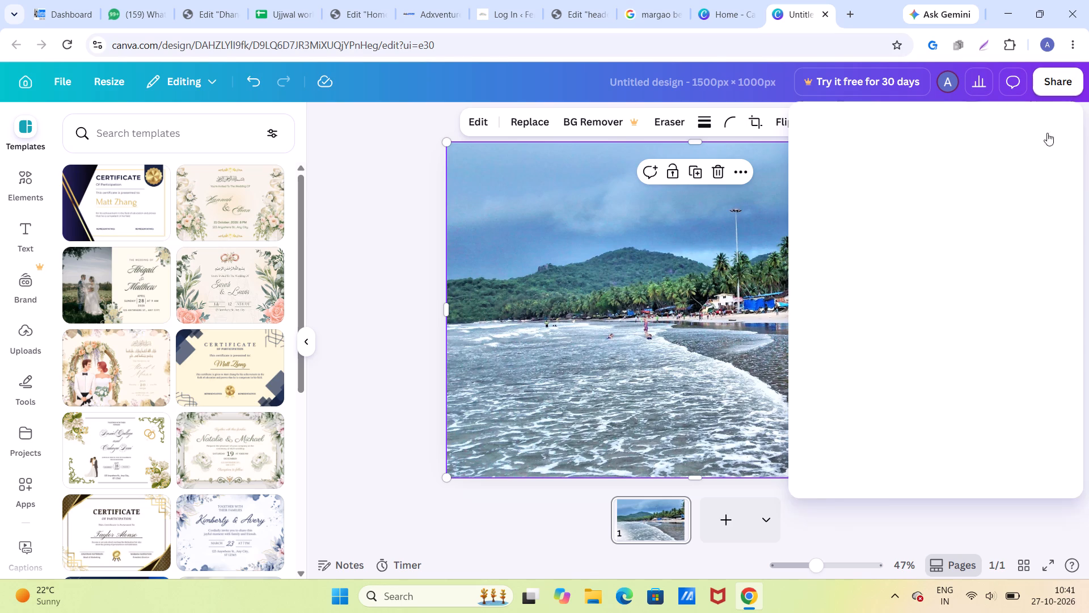
left_click(831, 383)
left_click(830, 410)
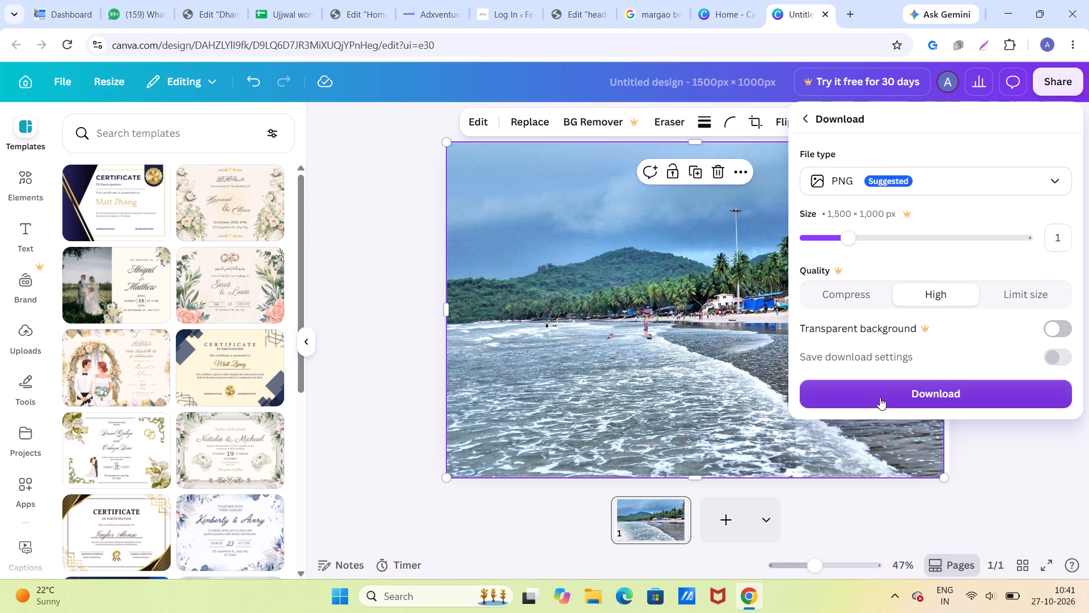
Download the beach photo design as a high-quality PNG at 1,500 × 1,000 px.
left_click(880, 396)
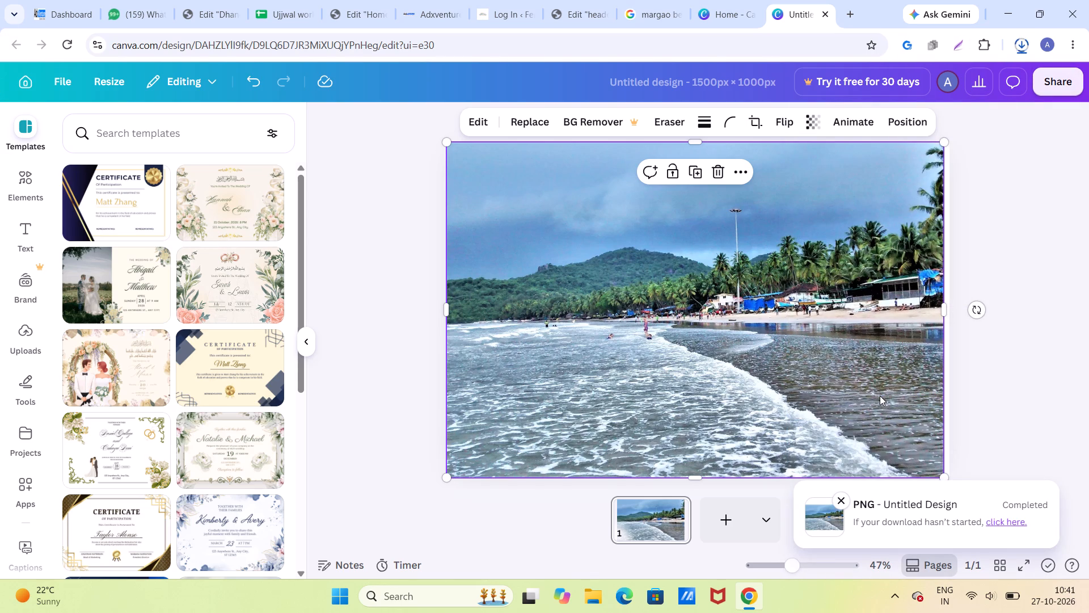
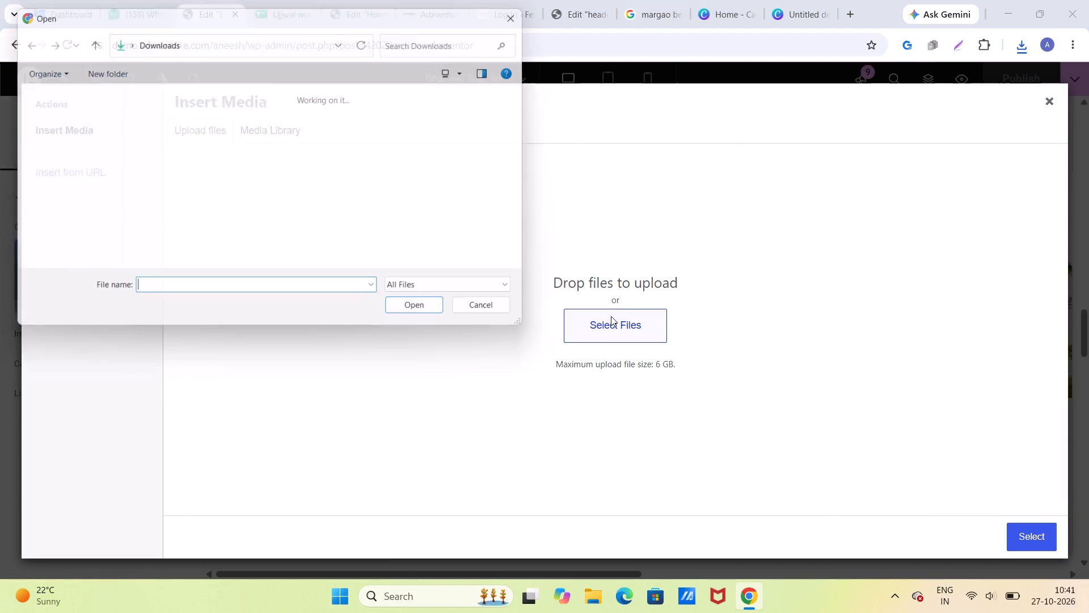
Upload the newly downloaded beach design PNG and use it as the Margao card's image.
double_click(152, 148)
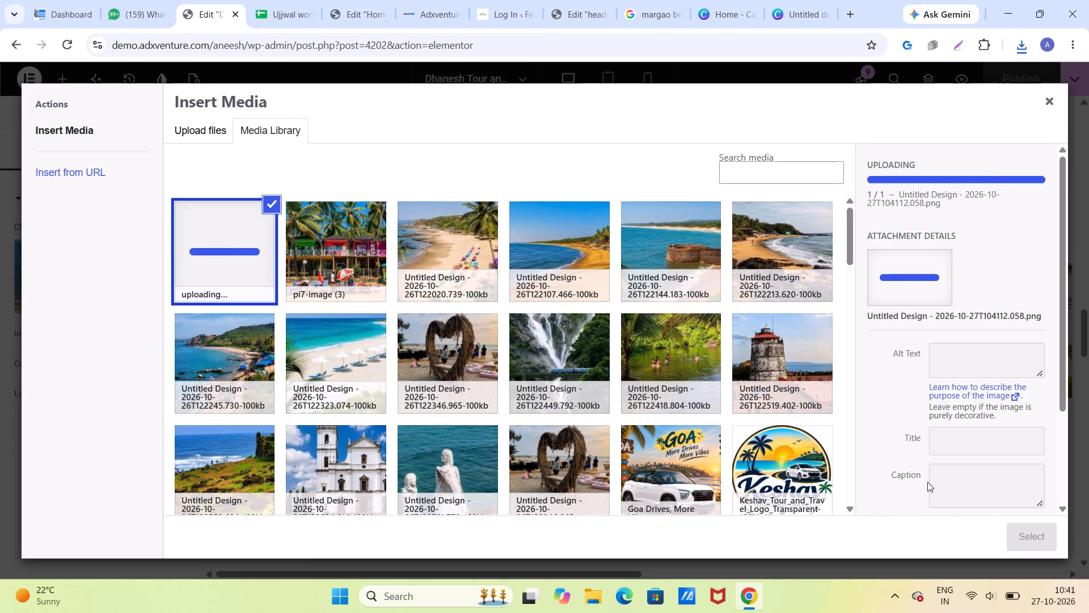
left_click(1019, 535)
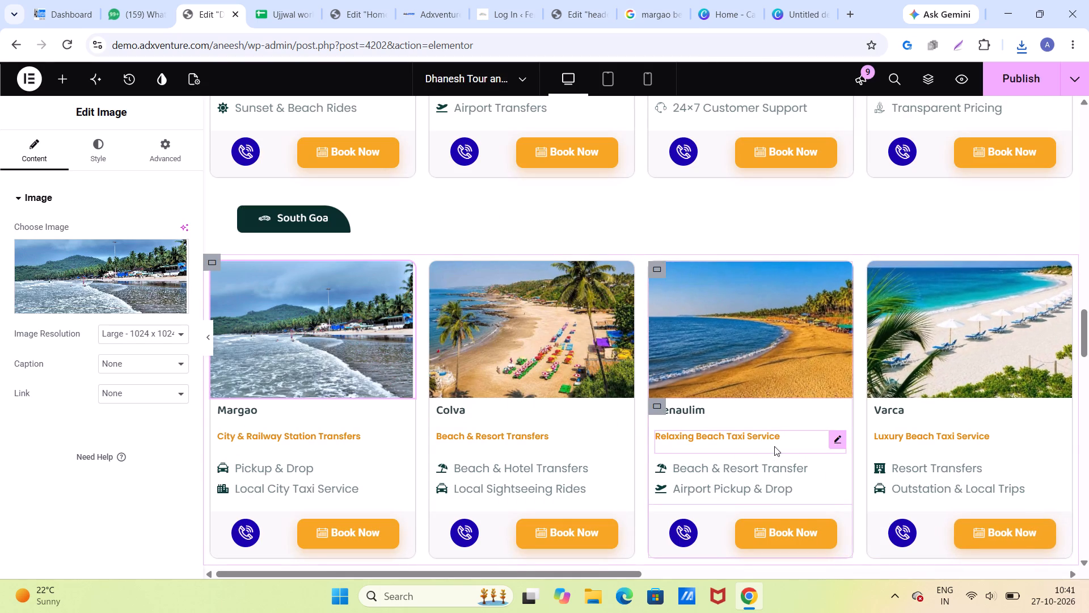
Publish the Dhanesh Tour and Travels page with the updated South Goa card photo.
scroll(669, 401, "down", 1)
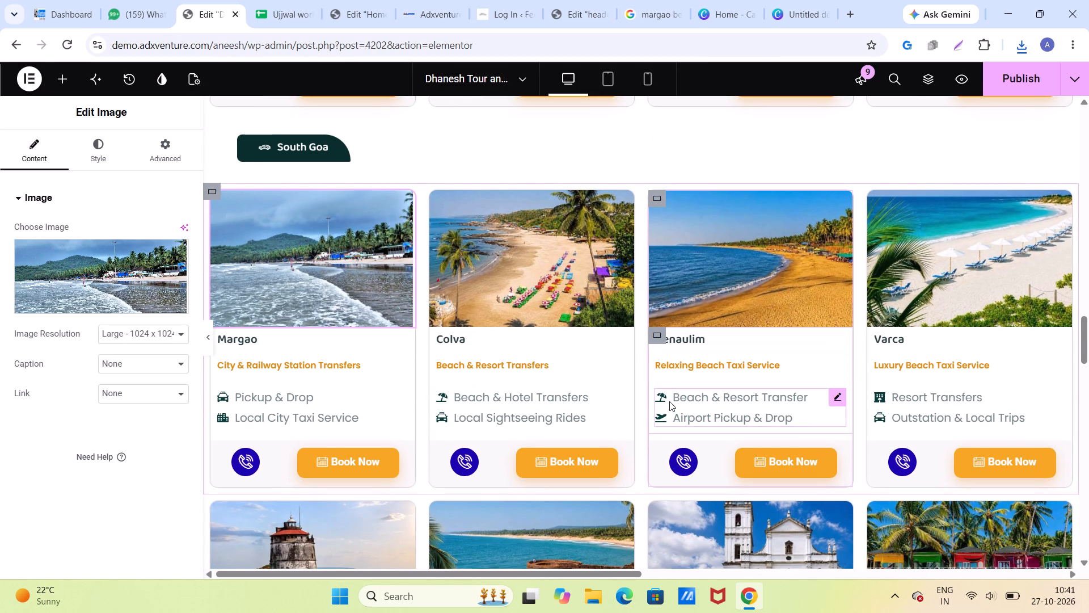
left_click(489, 296)
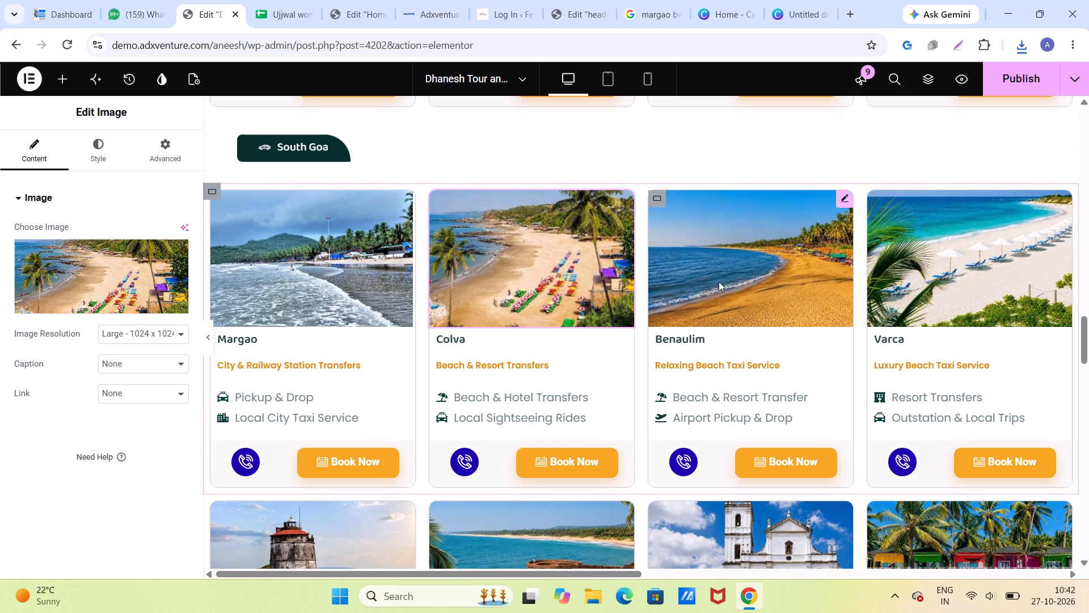
left_click(1010, 76)
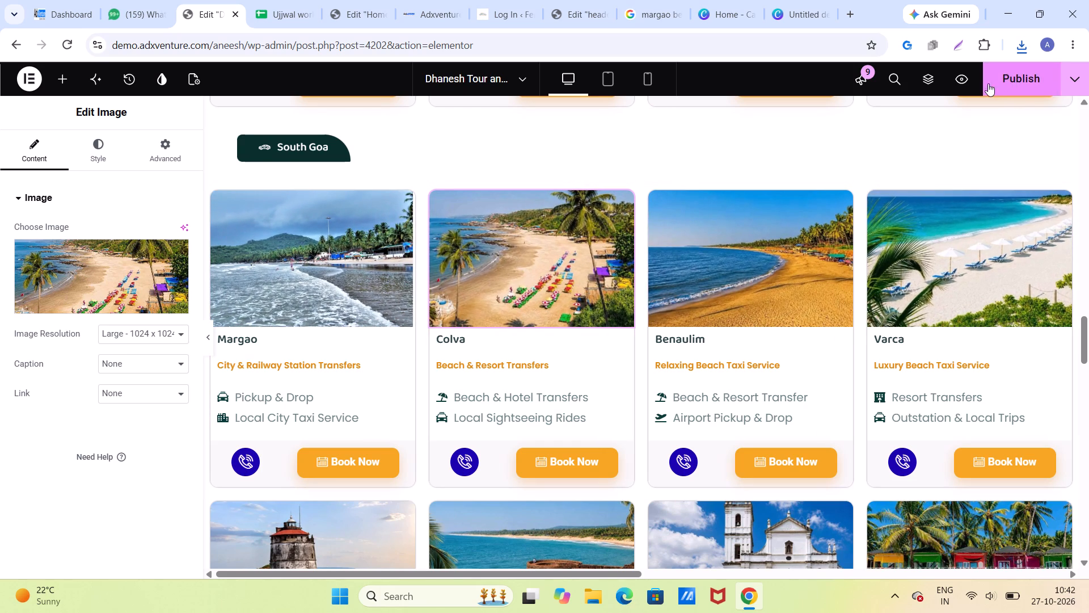
Examine the photos on the South Goa and North Goa destination cards for any that need replacing.
left_click(310, 400)
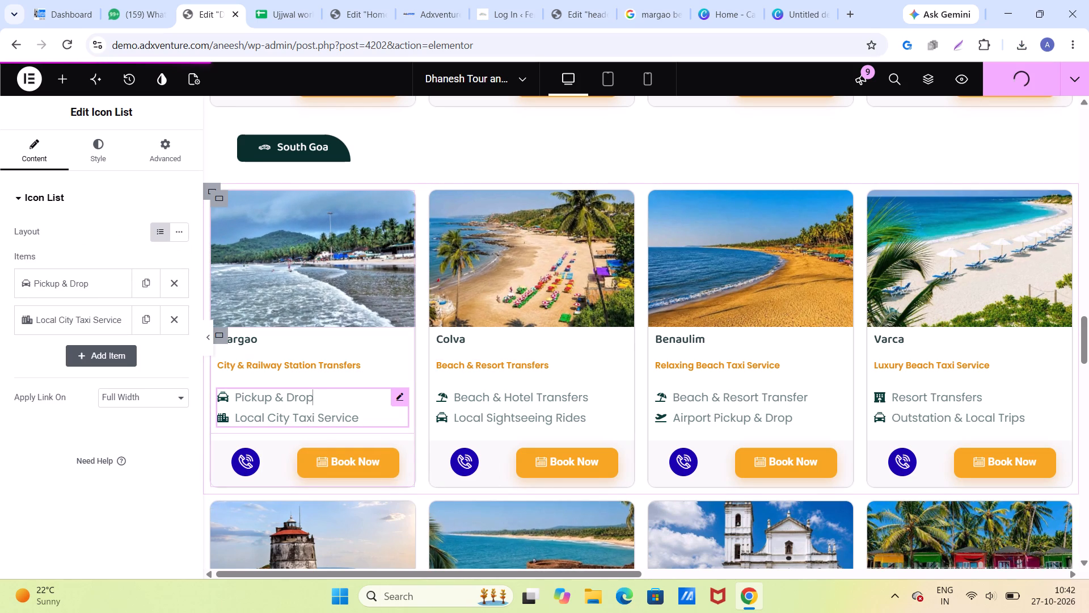
scroll(588, 312, "down", 2)
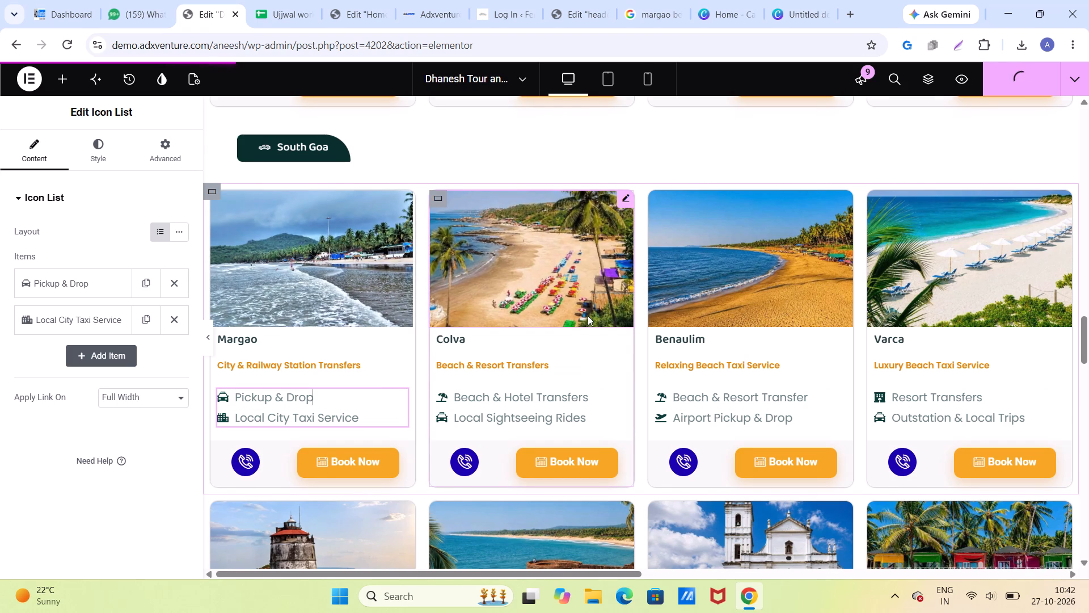
scroll(588, 316, "down", 1)
scroll(588, 316, "up", 2)
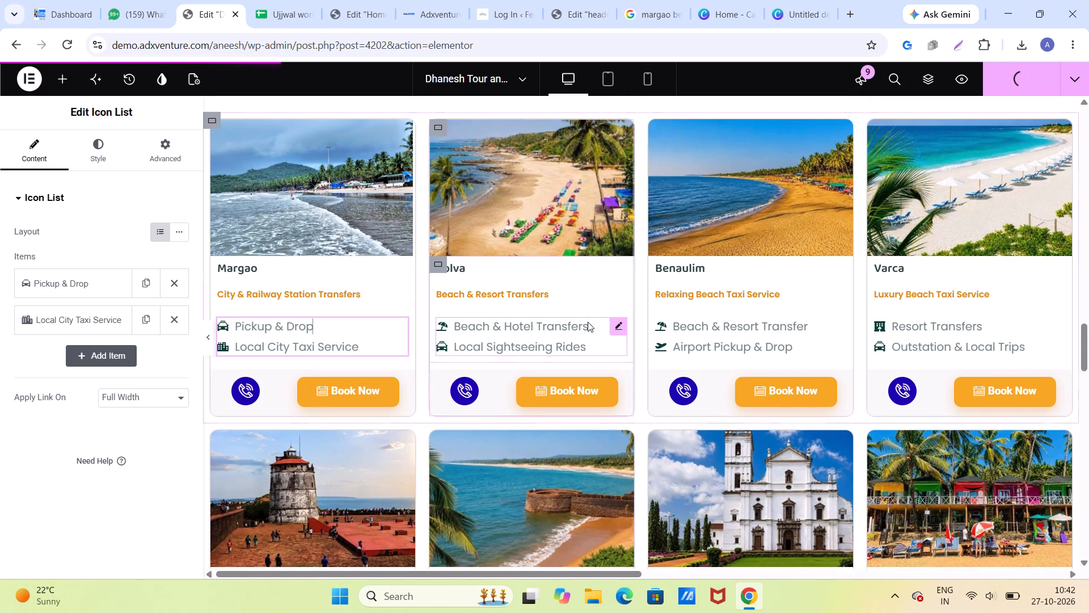
scroll(593, 330, "up", 3)
scroll(593, 330, "down", 6)
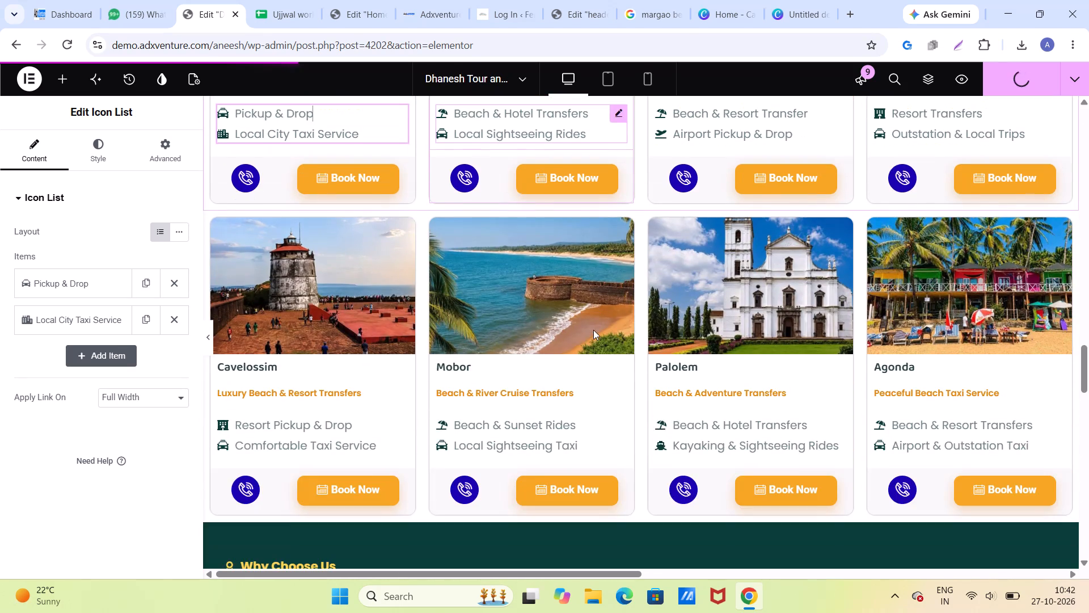
scroll(593, 330, "up", 10)
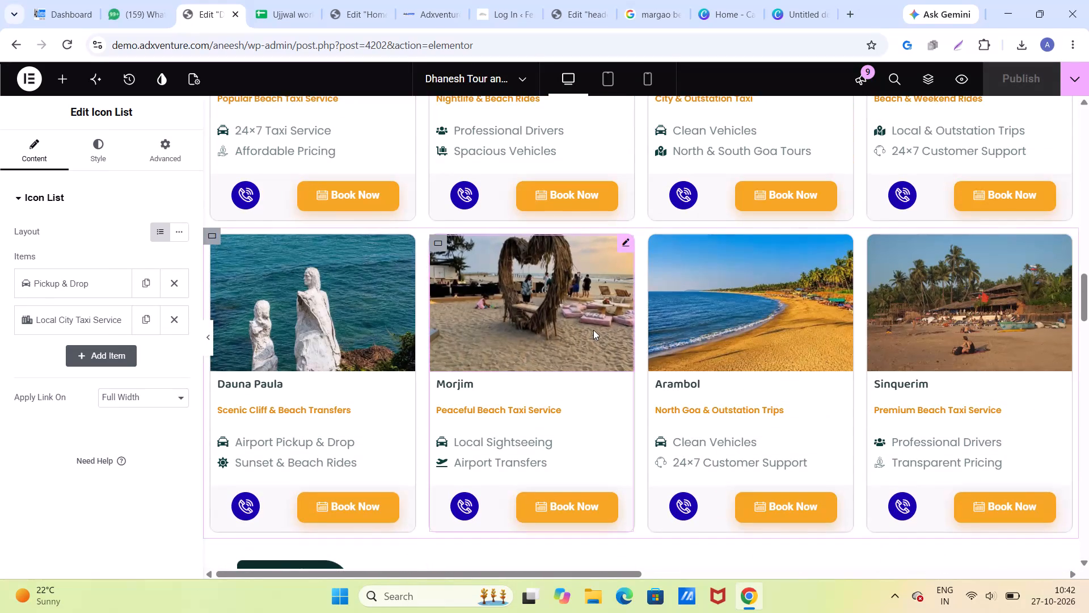
scroll(593, 330, "down", 10)
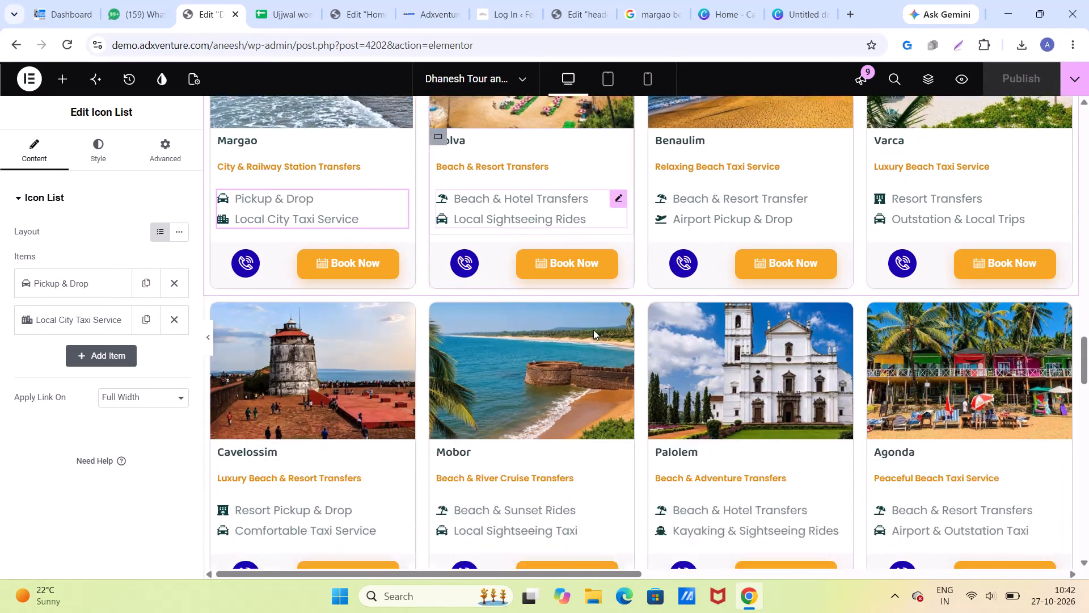
scroll(593, 330, "up", 12)
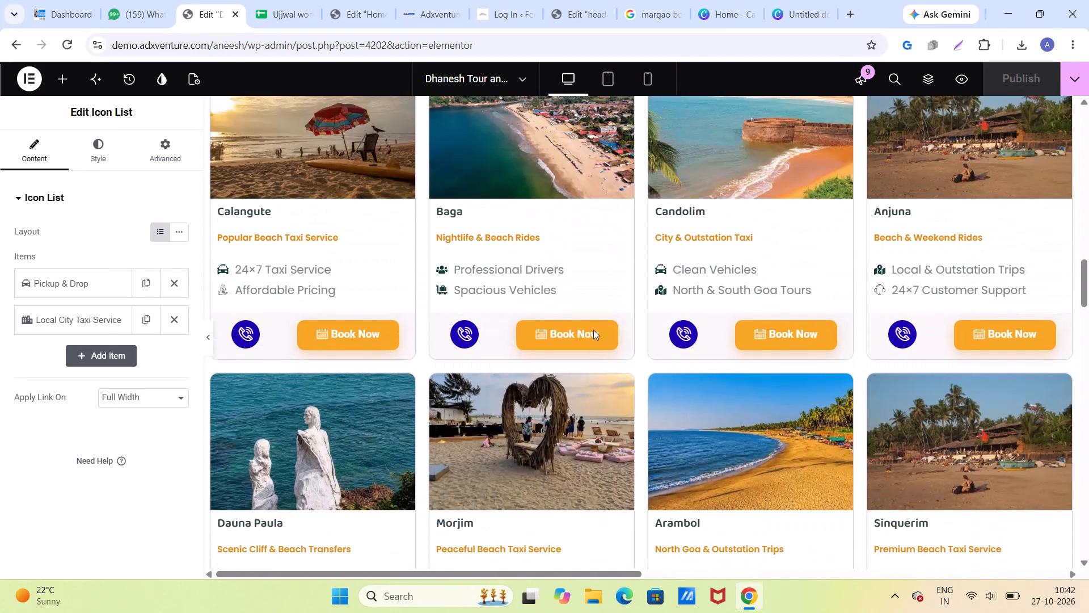
scroll(593, 330, "up", 1)
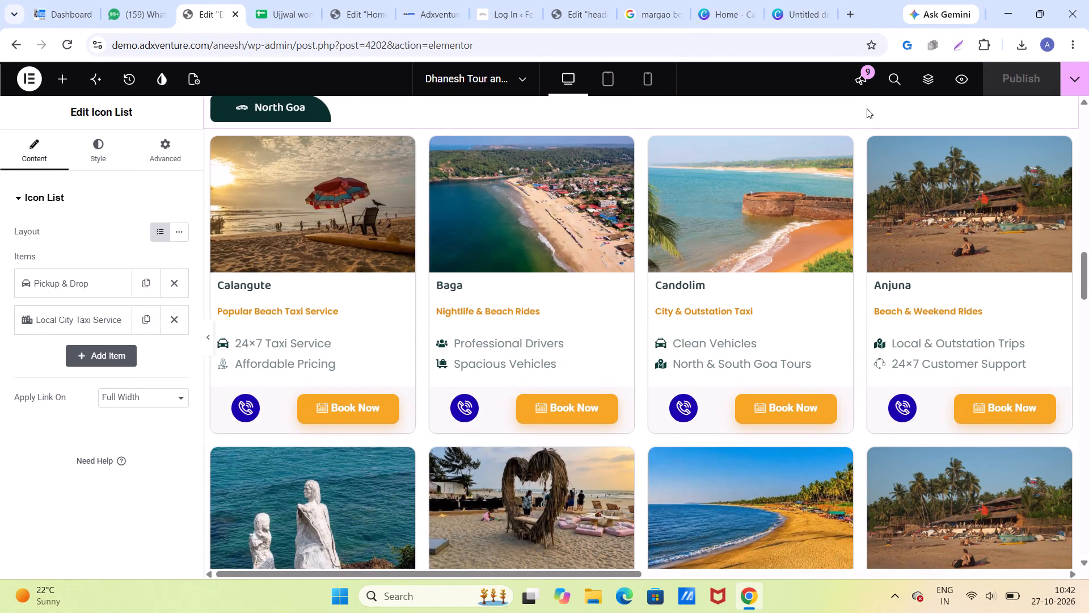
Search Google Images for "anjuna beach" in a new browser tab.
left_click(852, 11)
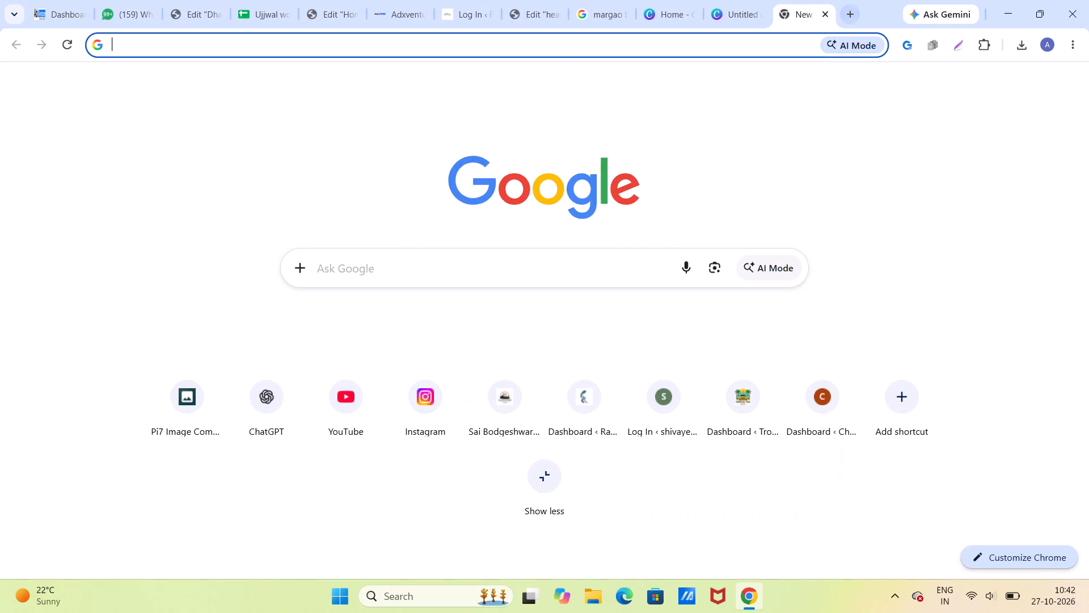
left_click(471, 41)
type("anjuna")
left_click(184, 72)
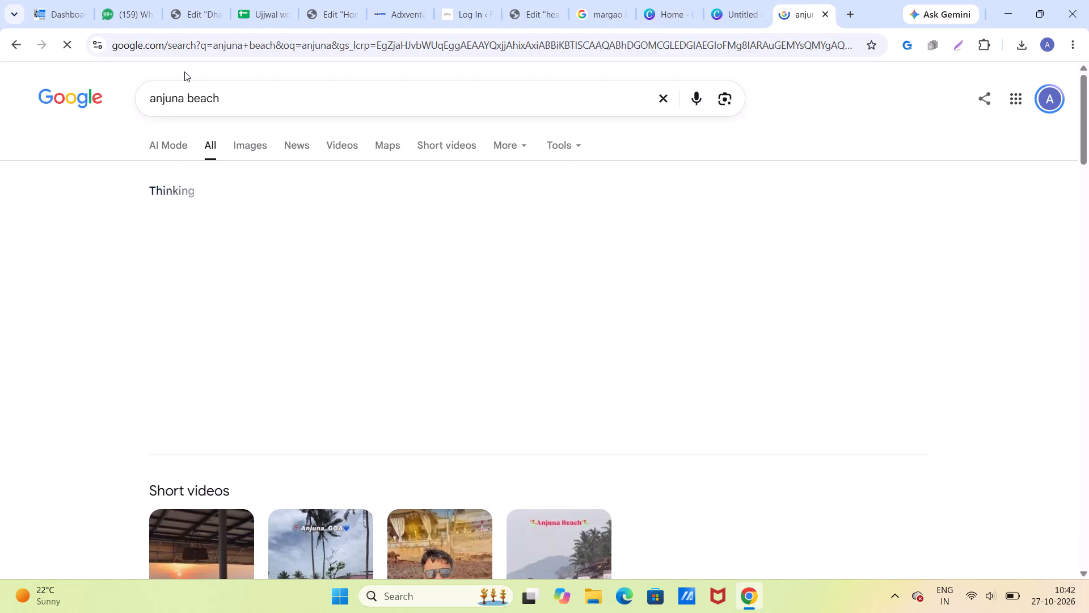
left_click(246, 147)
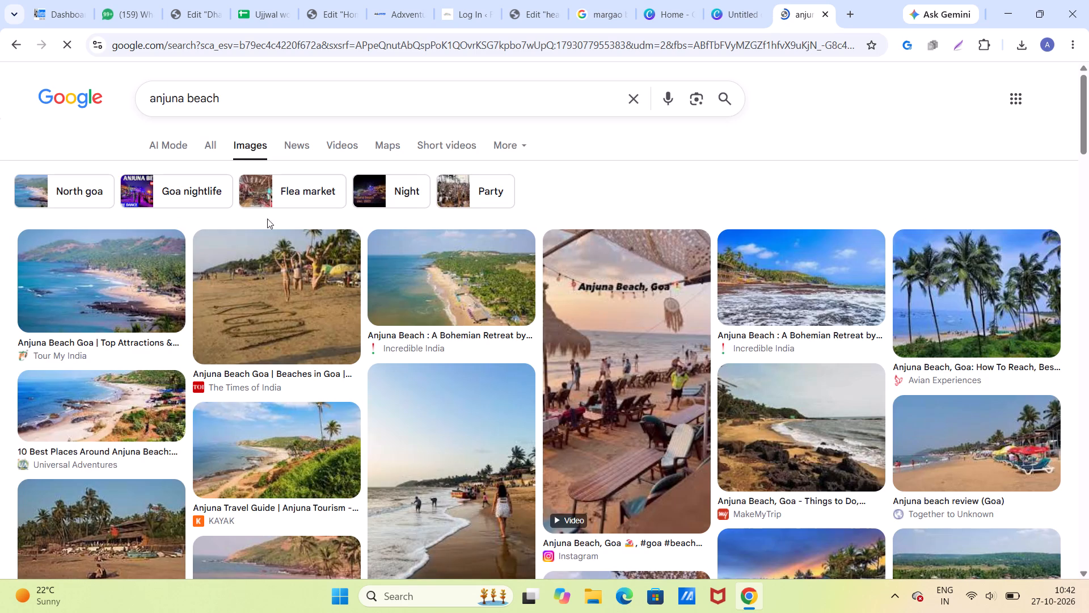
Place the Incredible India Anjuna Beach photo of the rocky, foamy shoreline from the image results onto the Canva design page.
left_click(446, 282)
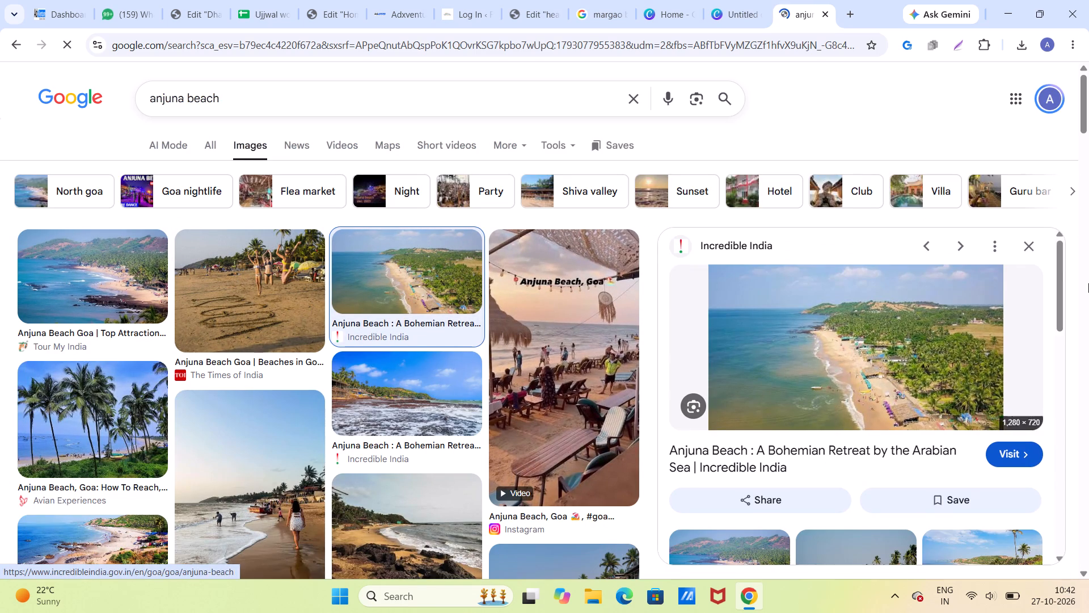
left_click(1028, 244)
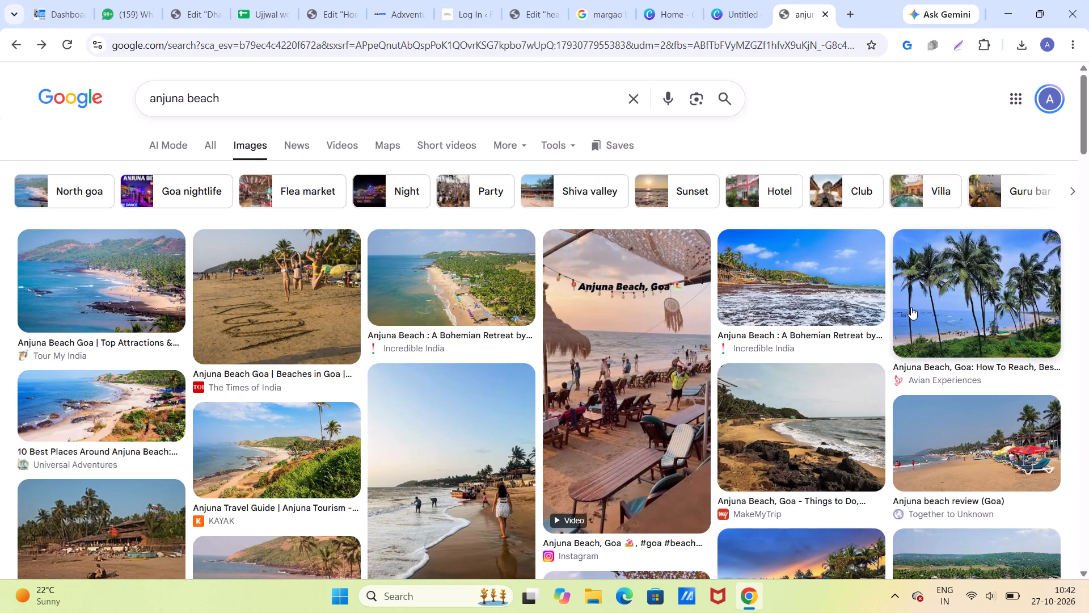
left_click(831, 290)
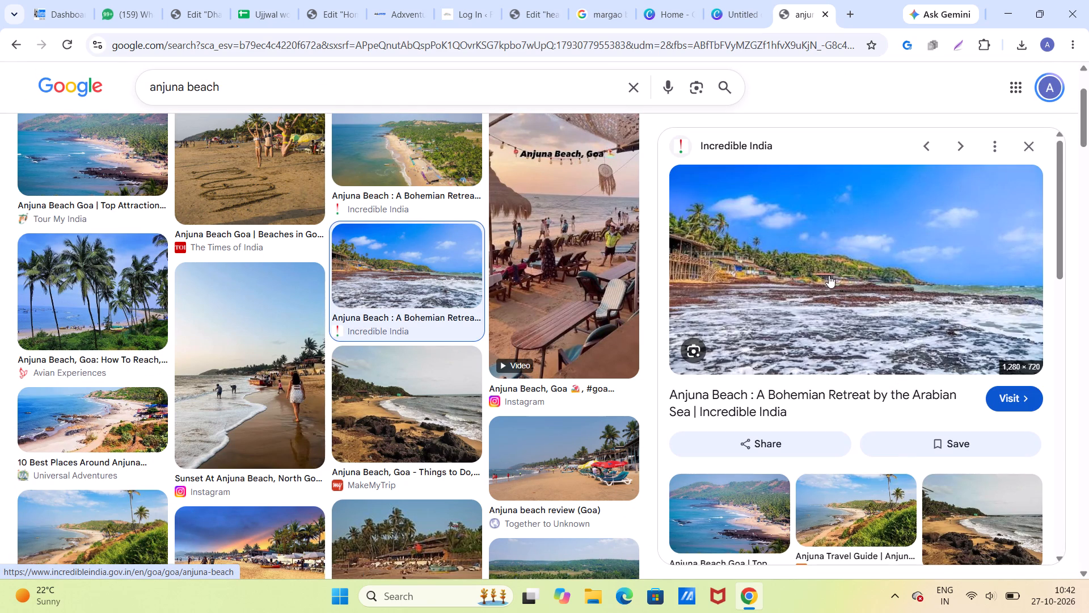
left_click_drag(824, 259, 725, 46)
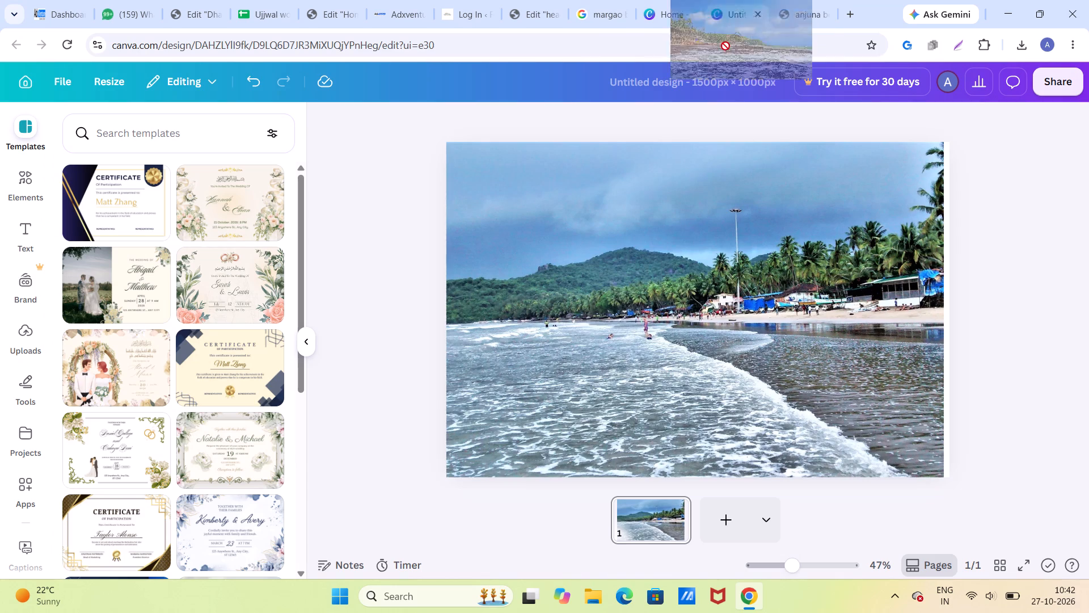
left_click_drag(725, 46, 639, 351)
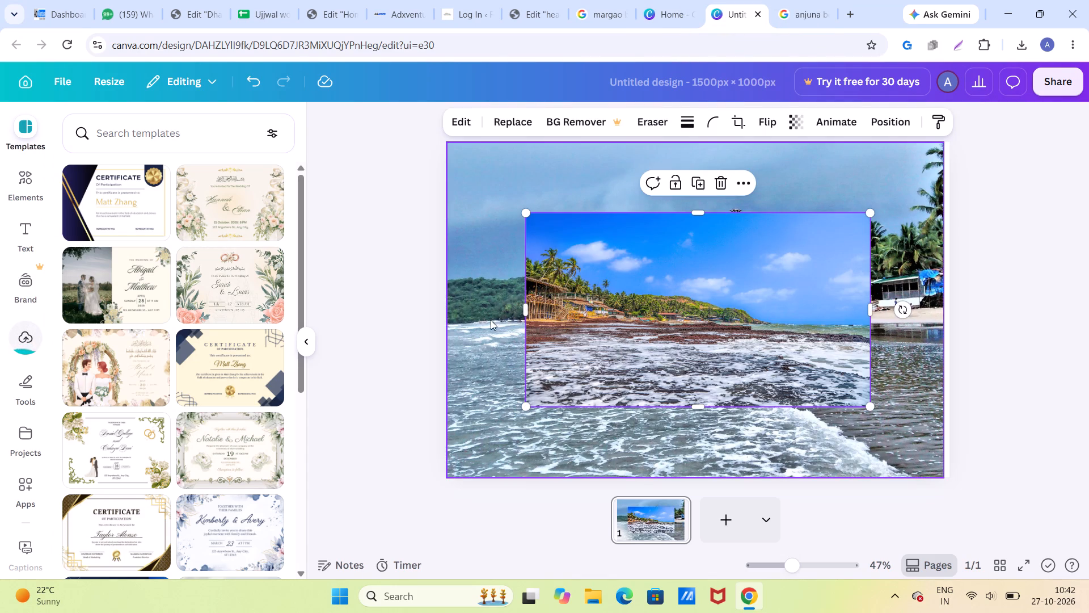
Delete the old Margao beach photo from behind the new Anjuna photo in the design.
right_click(470, 291)
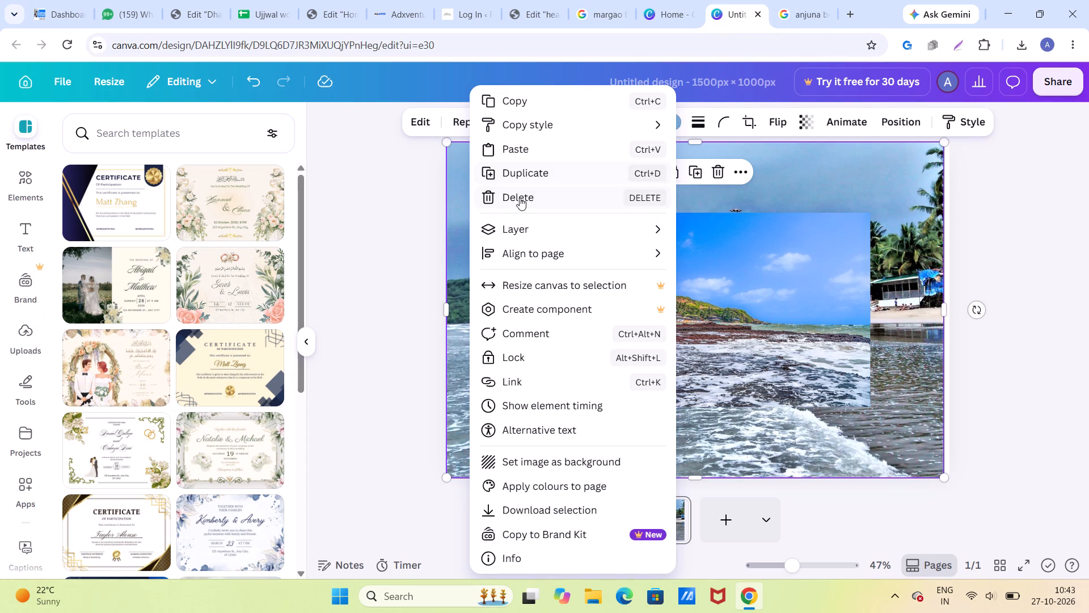
left_click(520, 198)
Extend the Anjuna photo's four edges until it fills the whole 1500 × 1000 px page.
left_click(606, 293)
left_click_drag(526, 313, 507, 321)
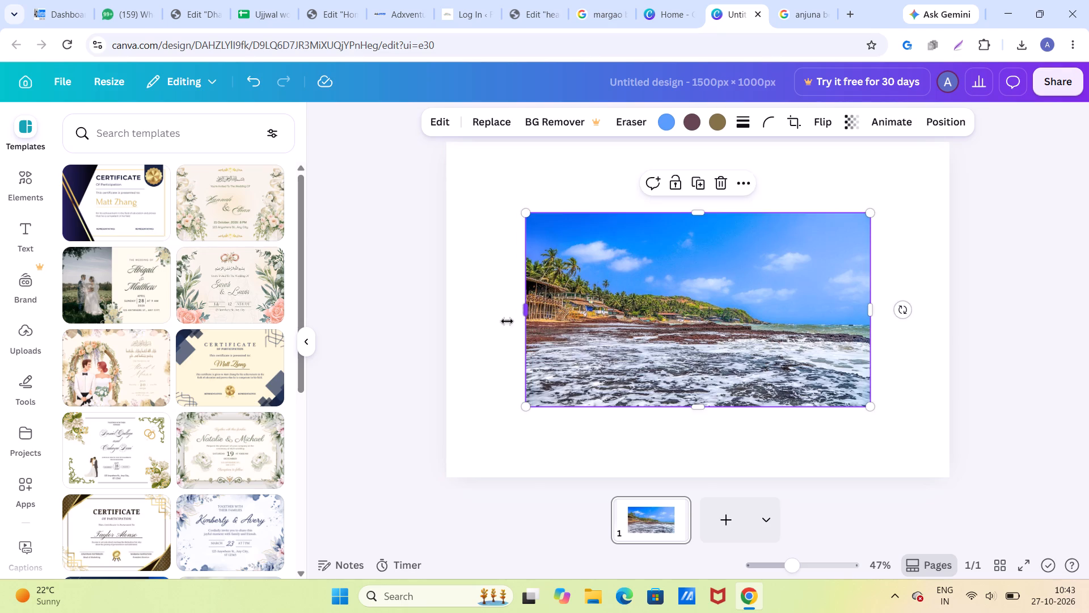
left_click_drag(507, 321, 449, 387)
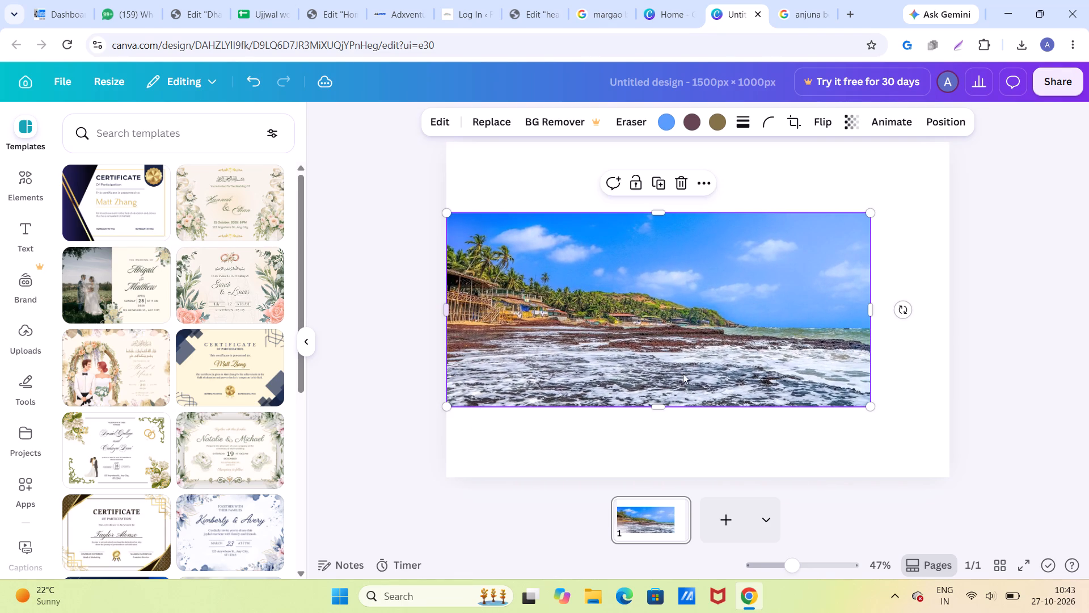
left_click_drag(869, 311, 944, 347)
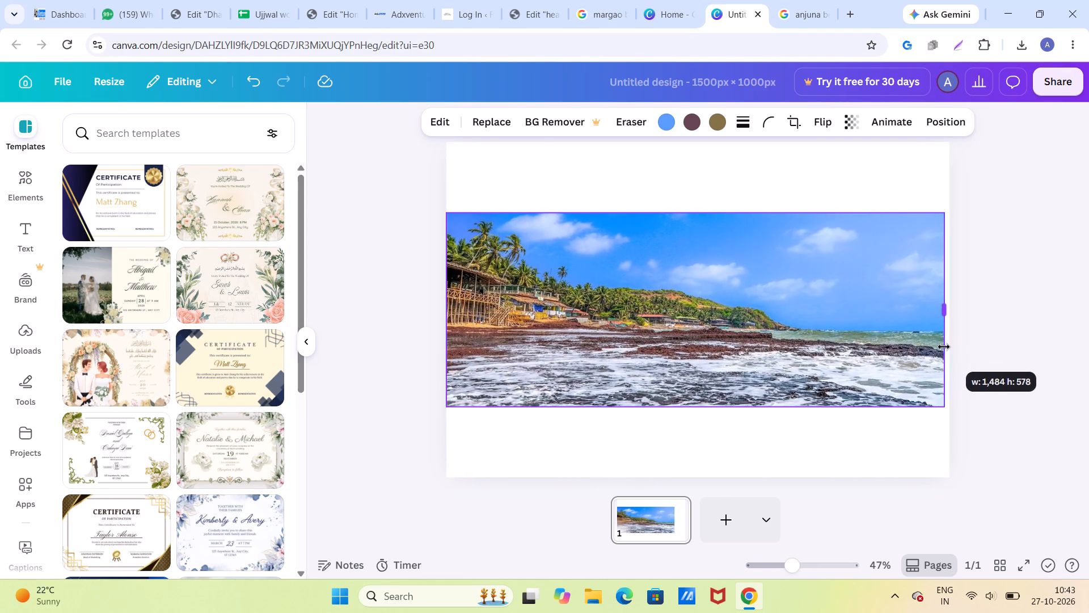
left_click_drag(944, 347, 946, 351)
left_click_drag(703, 211, 703, 203)
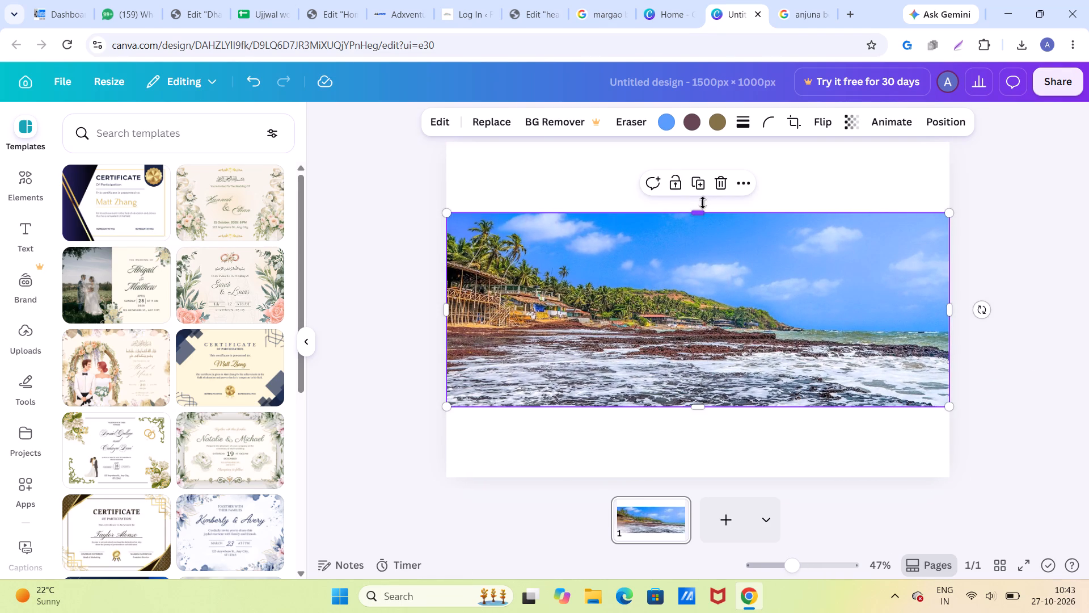
left_click_drag(703, 203, 719, 141)
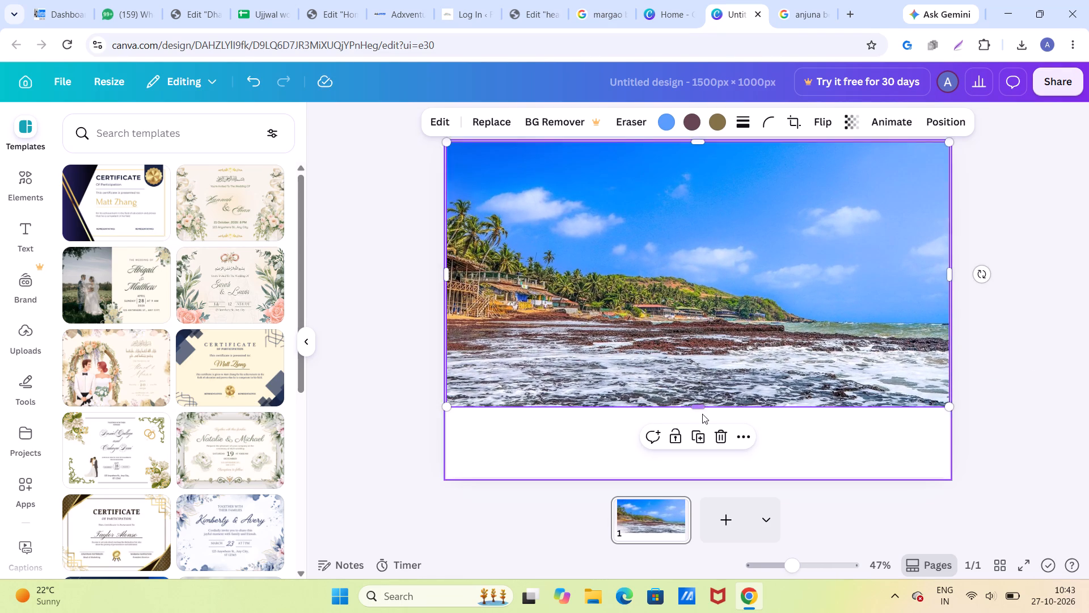
left_click_drag(703, 404, 714, 474)
Download the Anjuna photo design as a PNG at 1,500 × 1,000 px.
left_click(1045, 86)
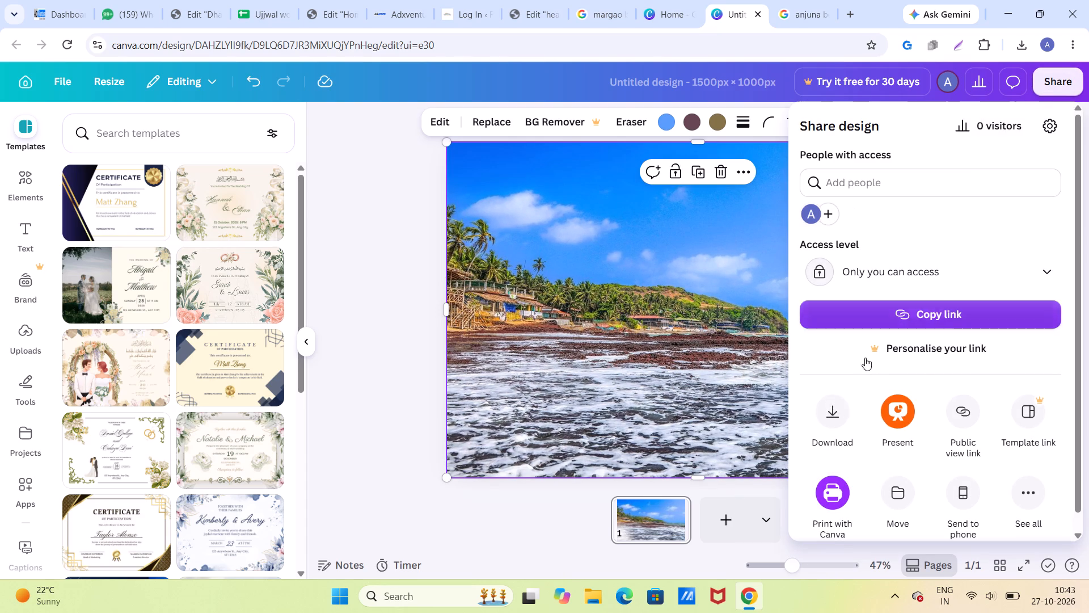
left_click(826, 417)
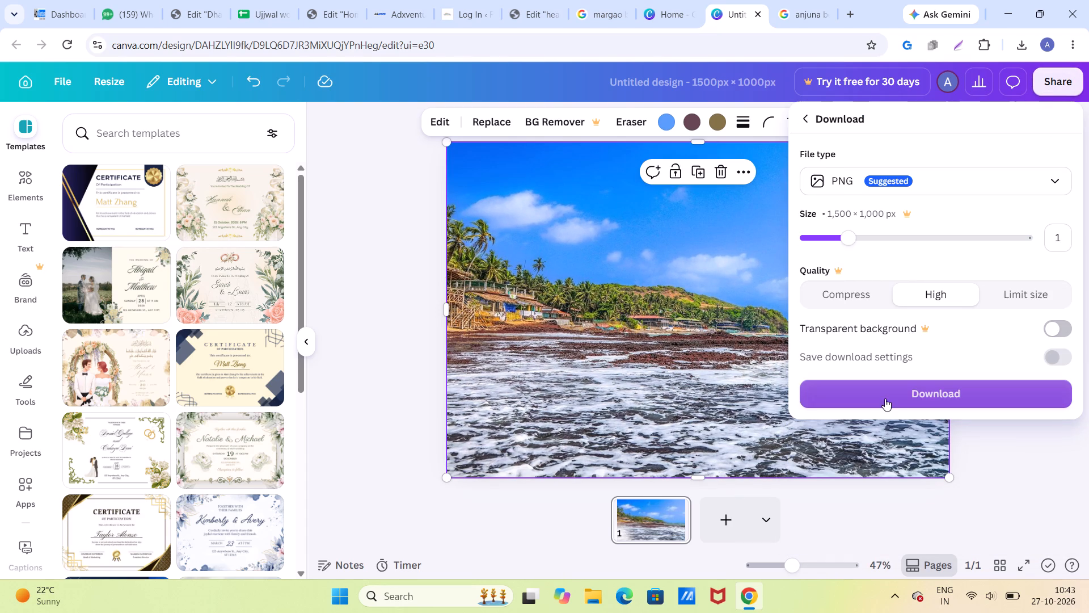
left_click(882, 400)
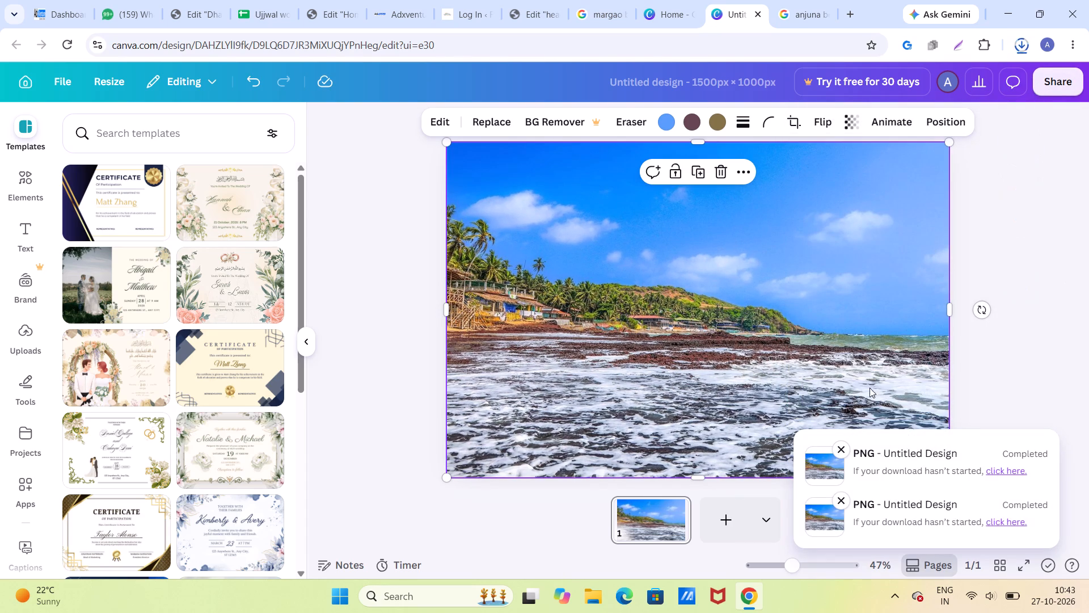
In the Dhanesh page's North Goa section, replace the Anjuna card image by uploading the newly downloaded Anjuna PNG.
left_click(194, 14)
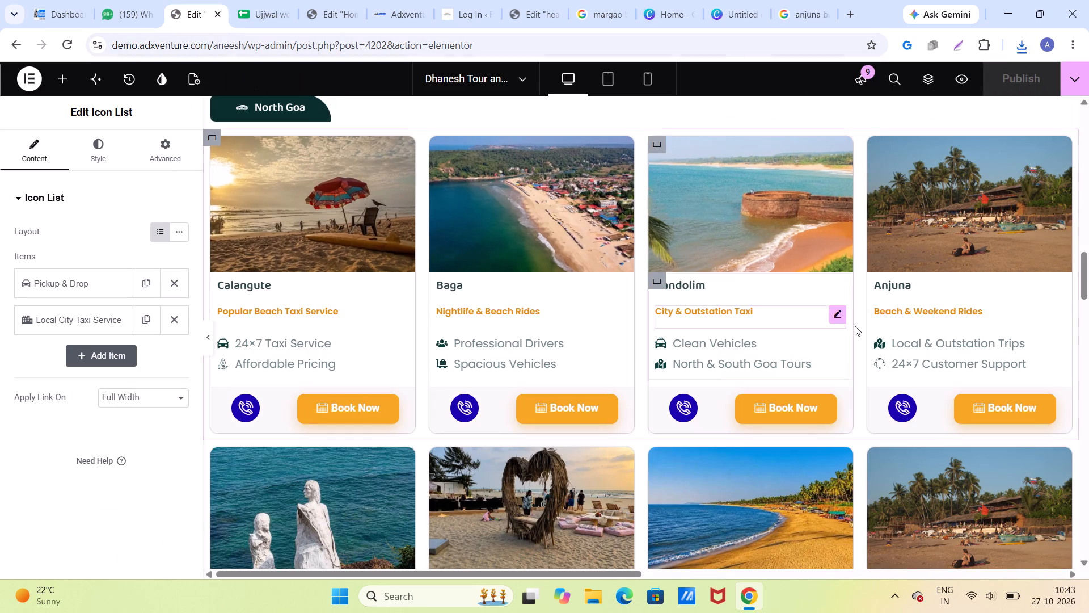
left_click(935, 235)
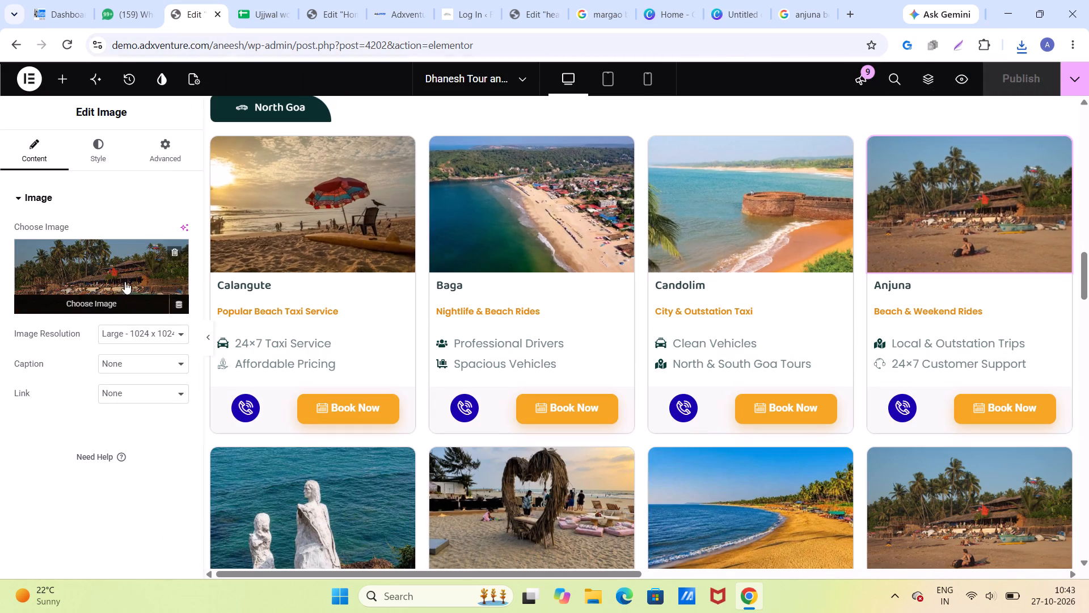
left_click(119, 274)
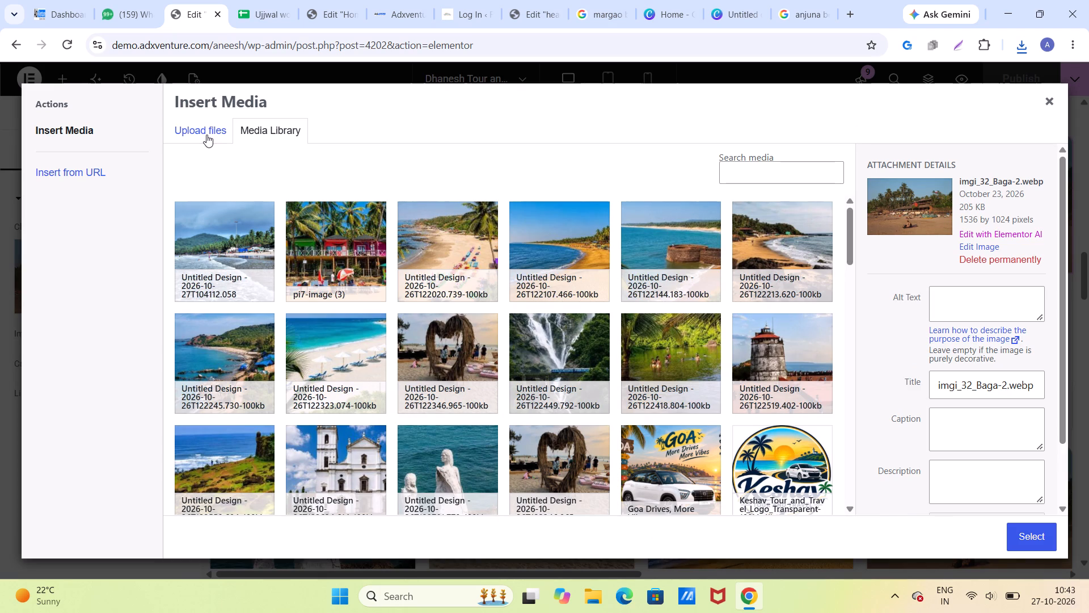
left_click(206, 135)
left_click(574, 324)
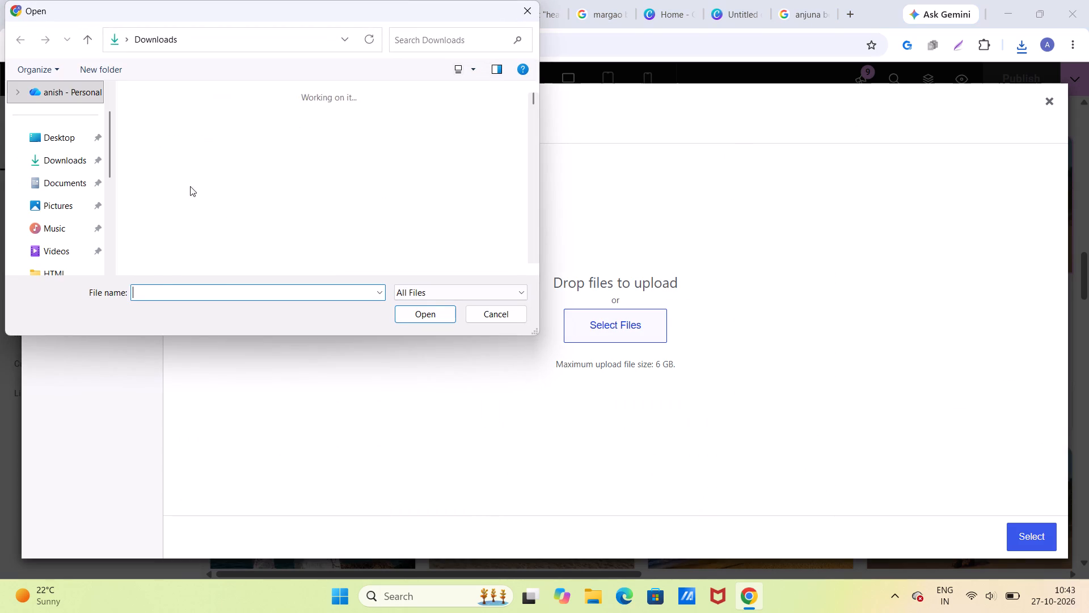
double_click(163, 148)
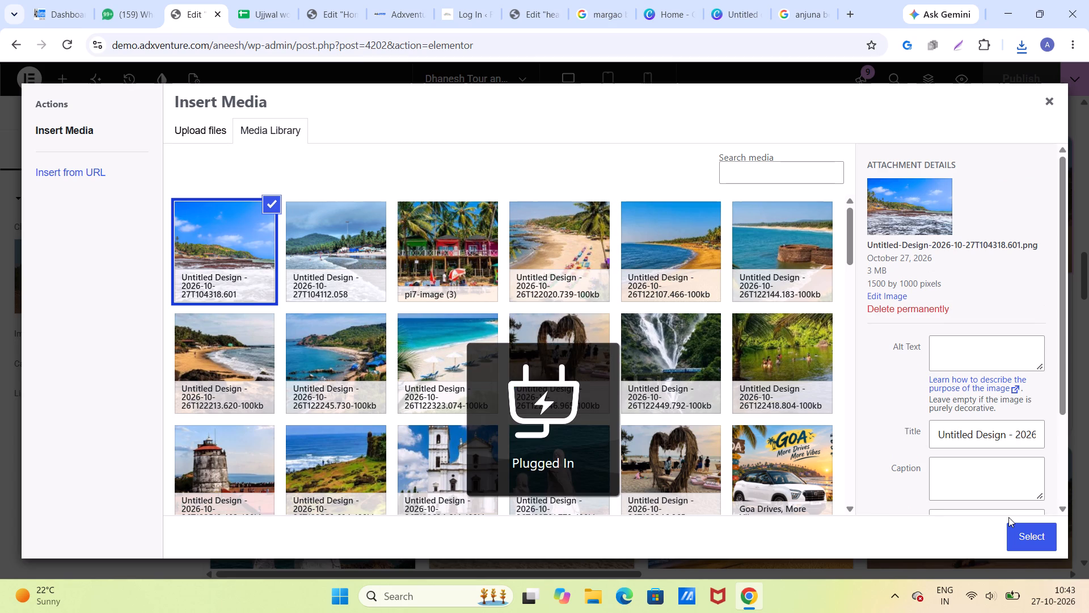
left_click(1028, 538)
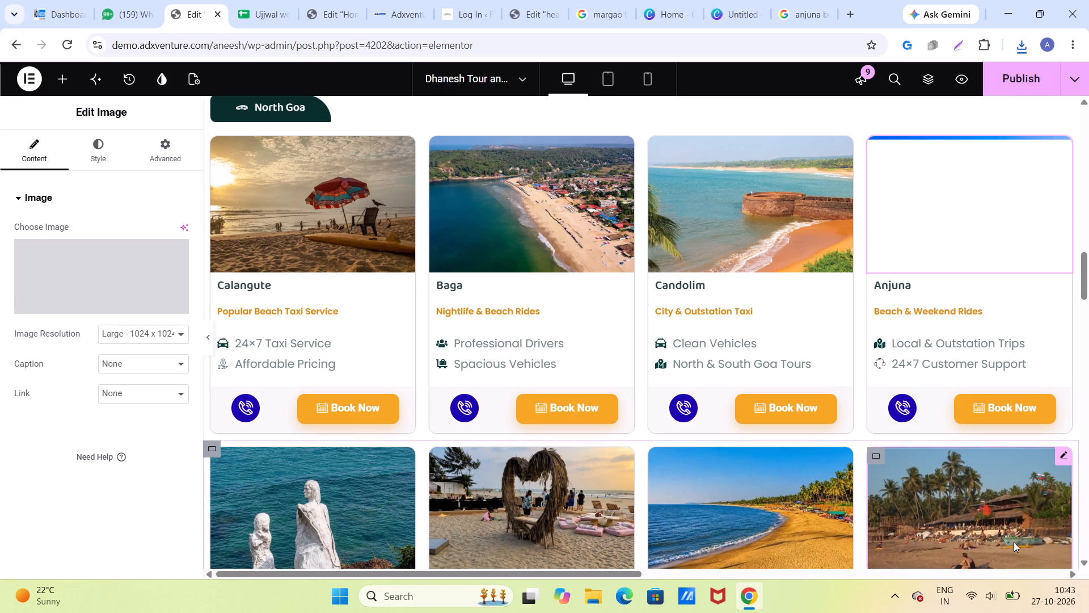
Review the destination photos on the North Goa and South Goa cards for ones that still need replacing.
scroll(778, 433, "up", 5)
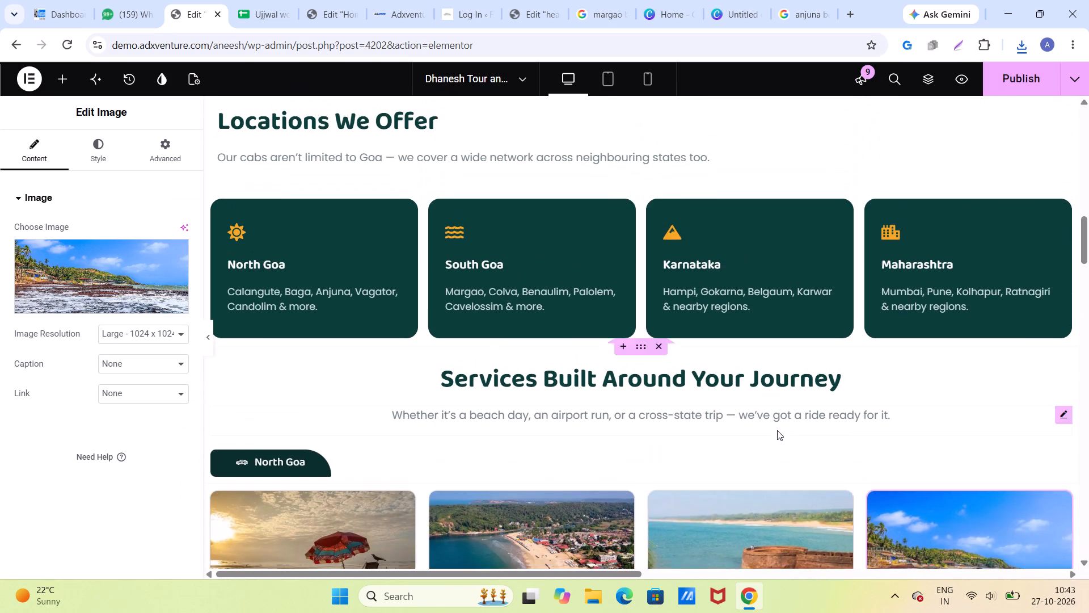
scroll(777, 430, "down", 13)
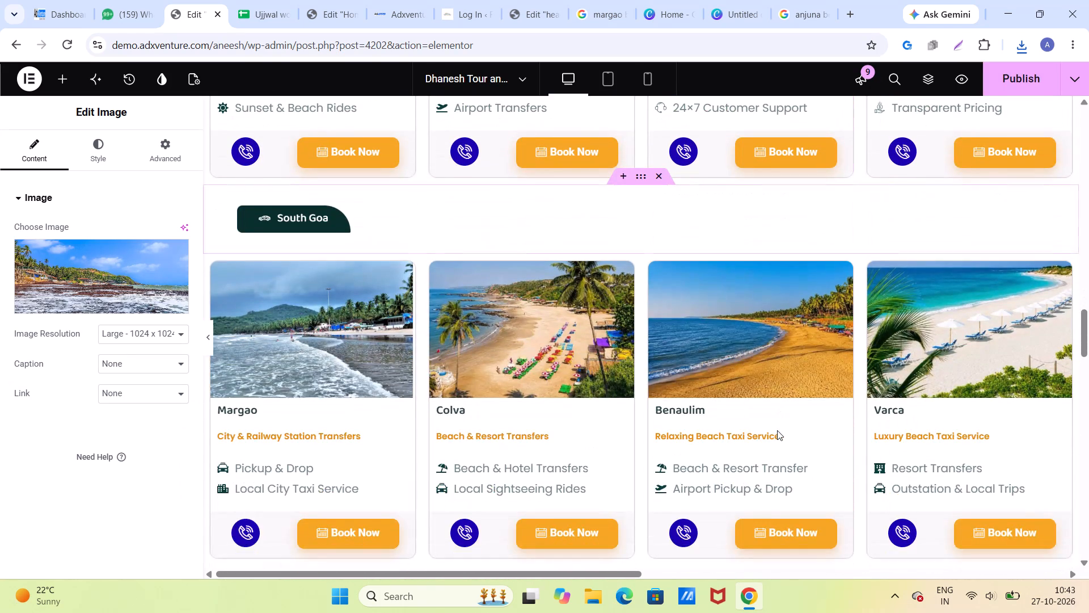
scroll(777, 430, "up", 1)
scroll(777, 430, "down", 2)
scroll(777, 430, "up", 7)
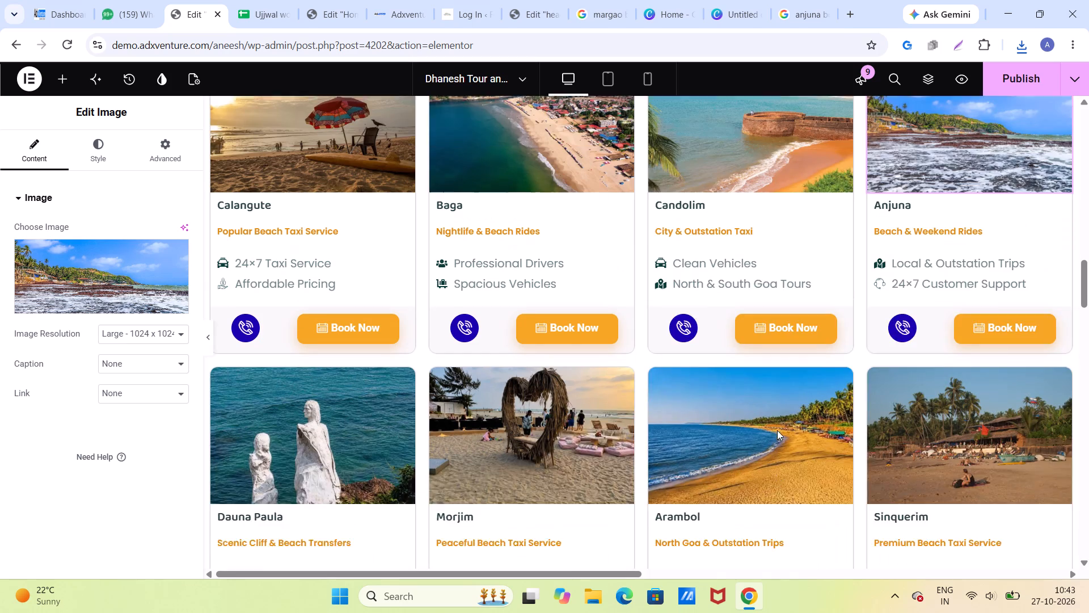
scroll(777, 430, "up", 2)
scroll(777, 430, "down", 12)
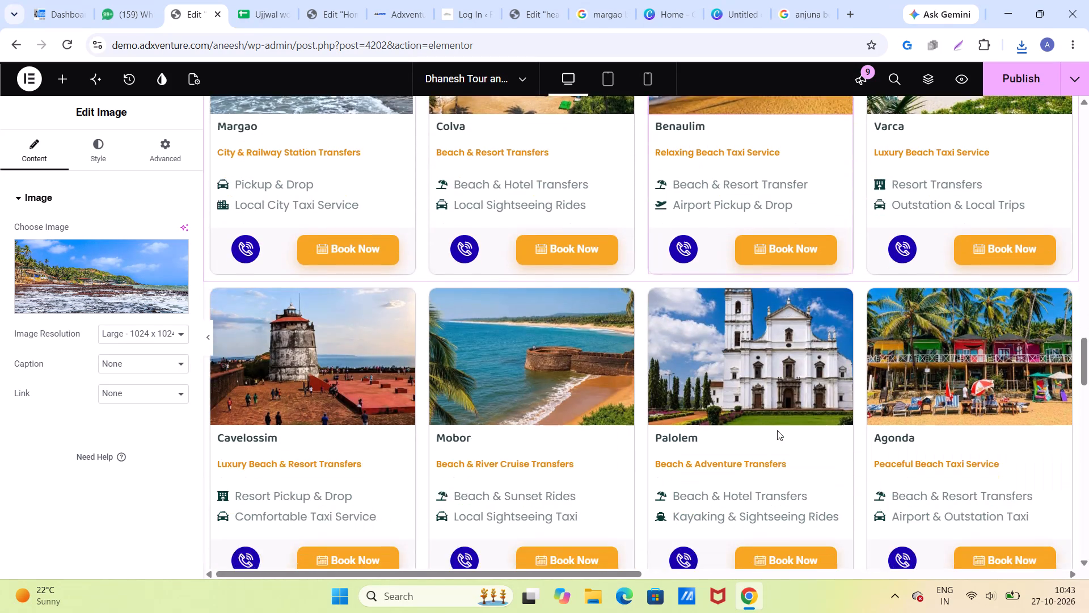
scroll(777, 430, "down", 3)
scroll(777, 430, "up", 3)
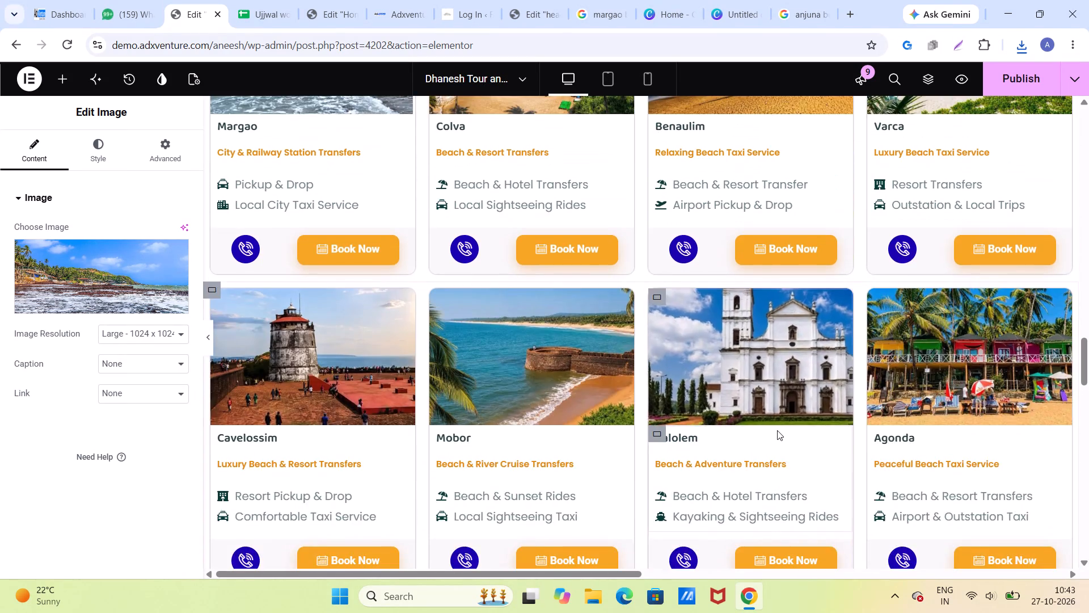
scroll(777, 430, "up", 20)
scroll(777, 430, "down", 4)
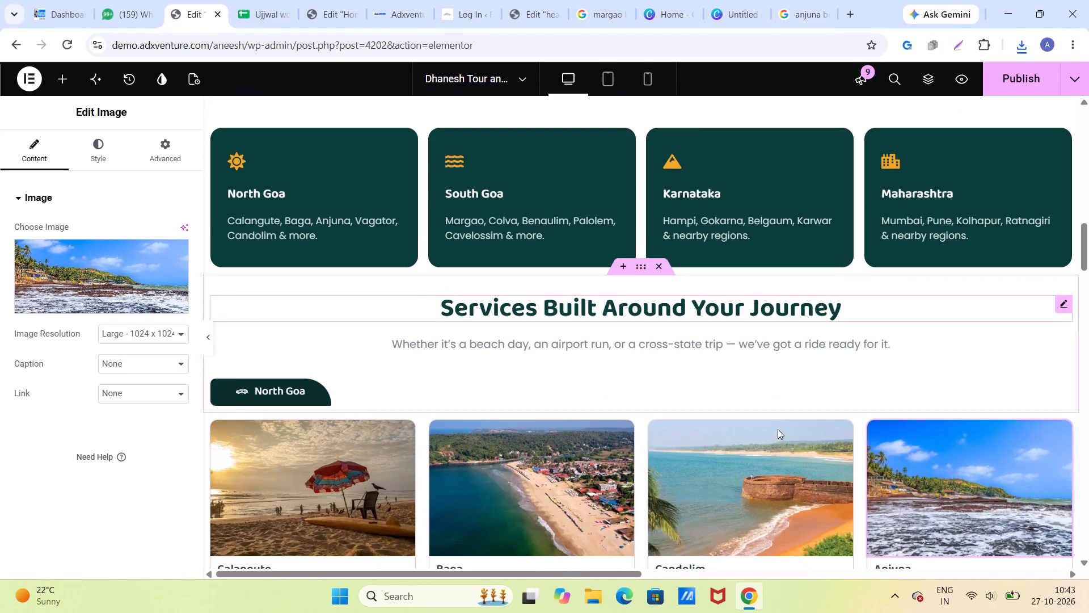
scroll(778, 429, "down", 3)
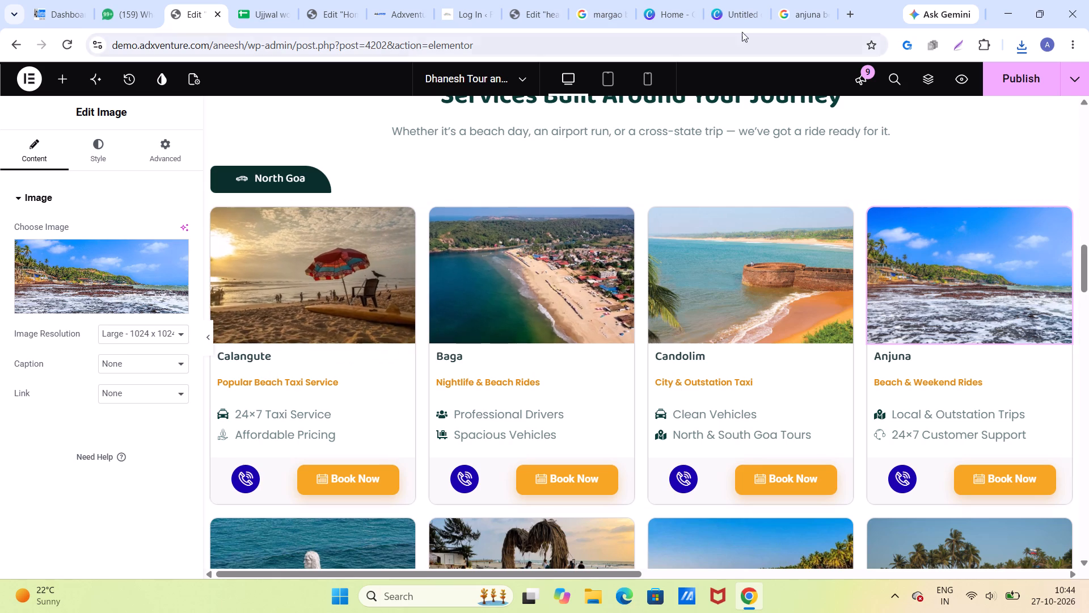
Search Google Images for "calangute beach".
left_click(814, 16)
left_click_drag(254, 90, 196, 89)
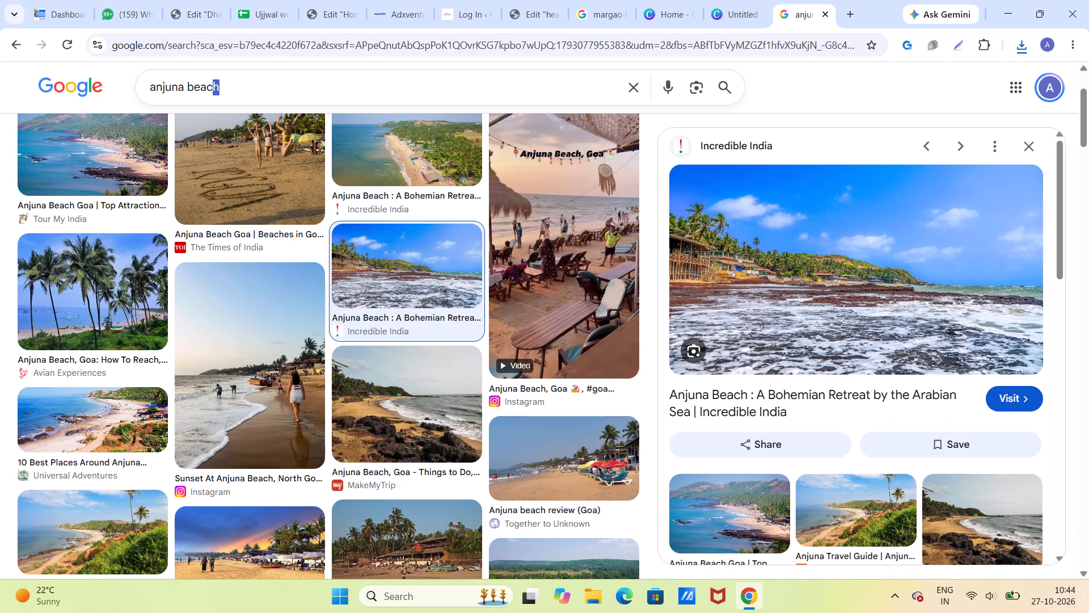
left_click_drag(196, 89, 128, 94)
key("BackSpace")
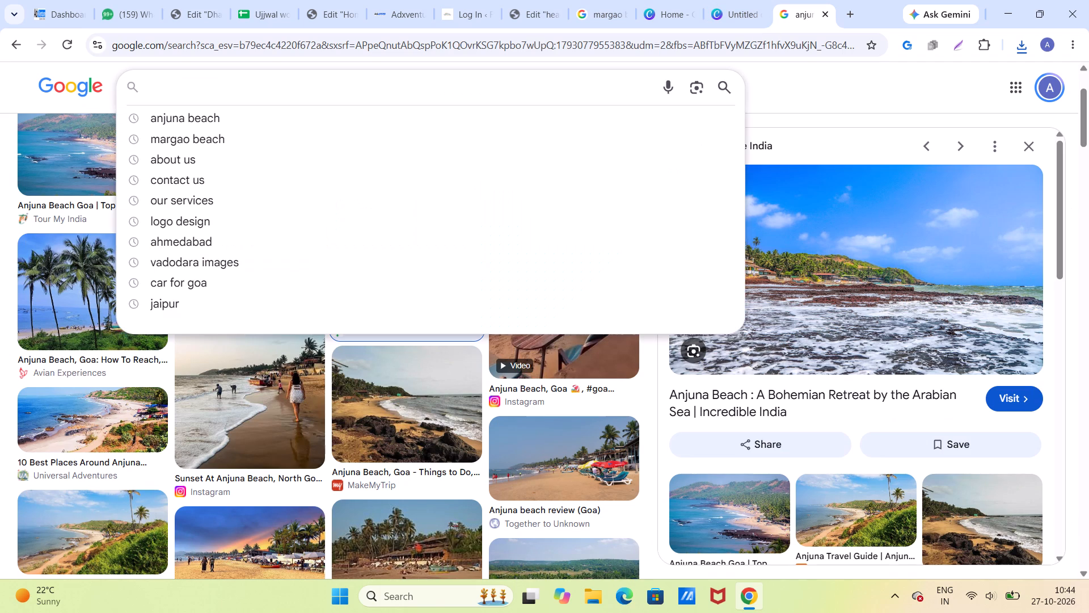
type("calangute")
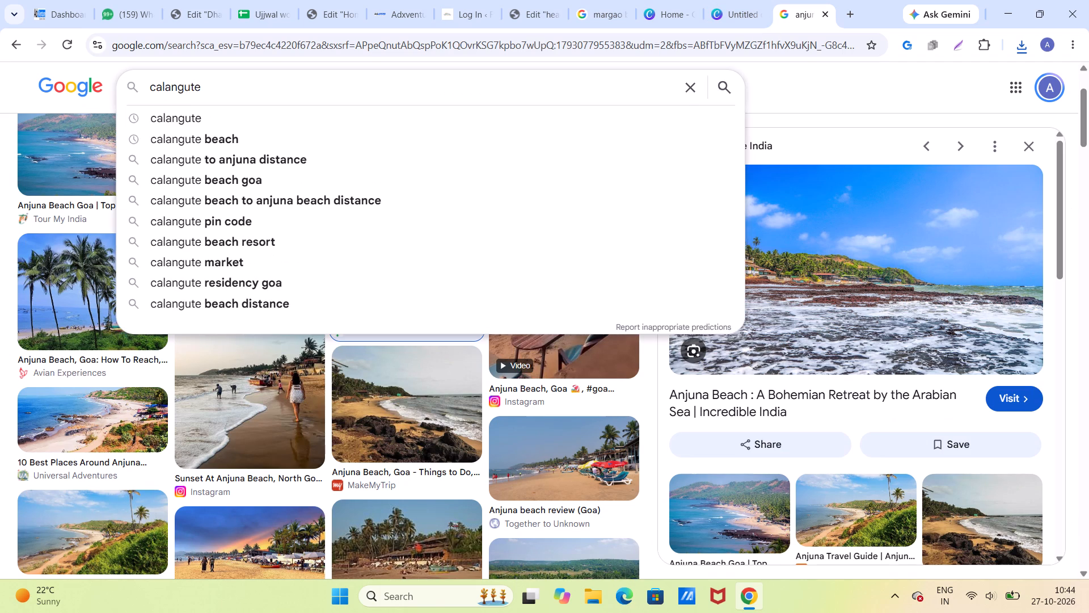
left_click(181, 142)
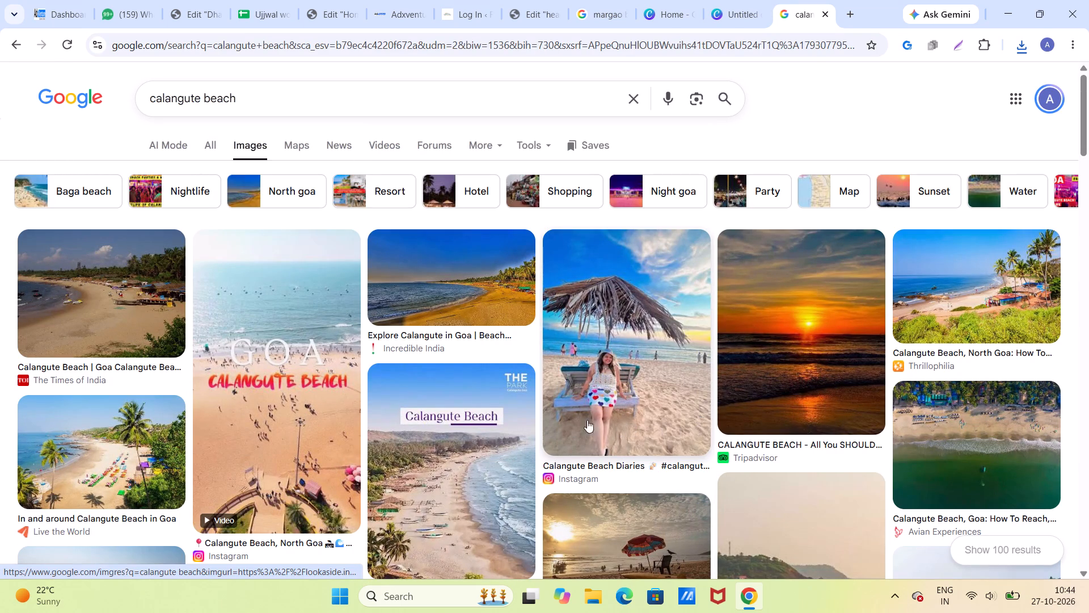
Place the Incredible India Calangute photo of the curving golden beach from the image results onto the Canva design page.
left_click(456, 297)
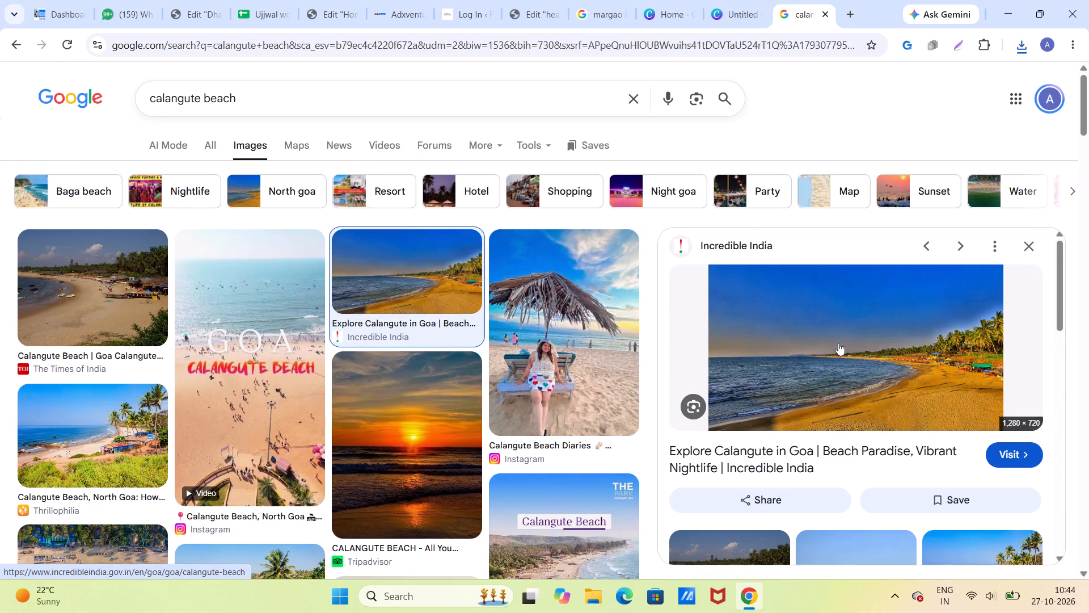
left_click_drag(831, 331, 713, 271)
Delete the old Anjuna photo from behind the new Calangute photo in the design.
right_click(478, 271)
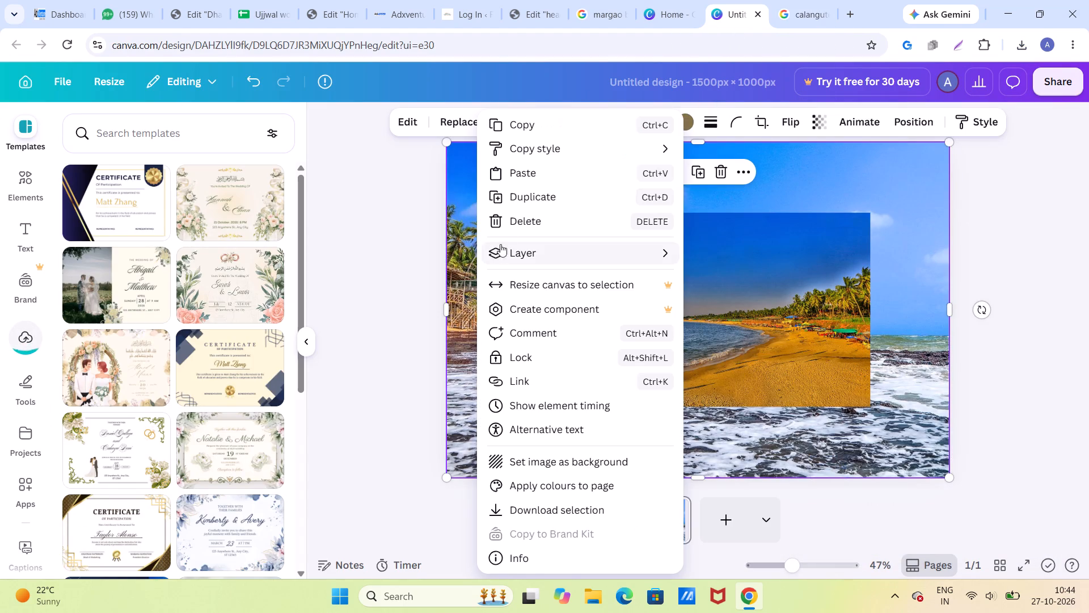
left_click(505, 221)
Extend the Calangute photo's four edges until it fills the whole 1500 × 1000 px page.
left_click(583, 289)
left_click_drag(524, 310, 505, 324)
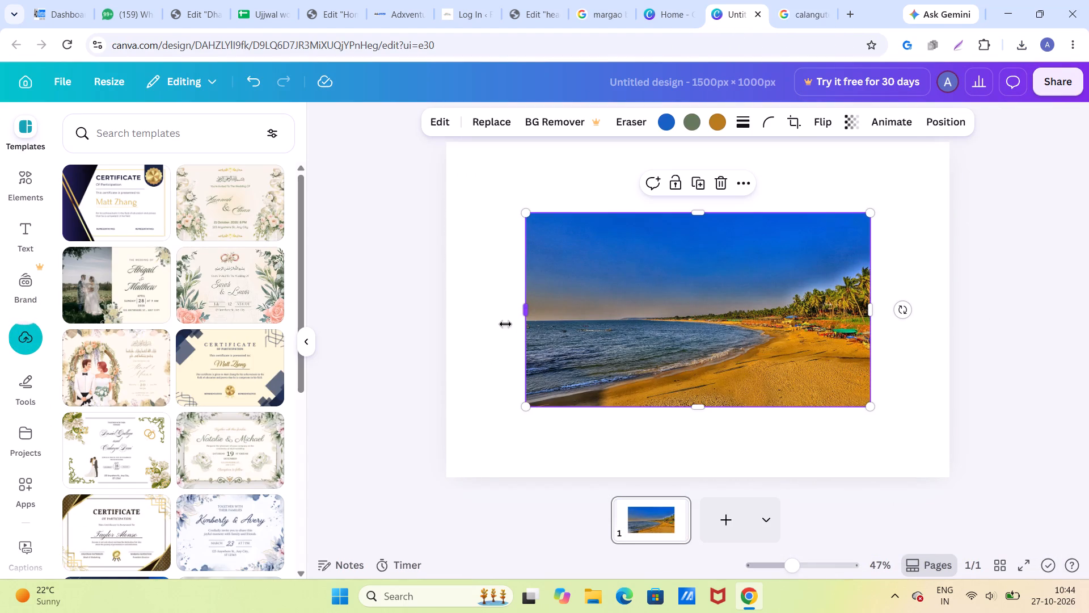
left_click_drag(505, 324, 448, 384)
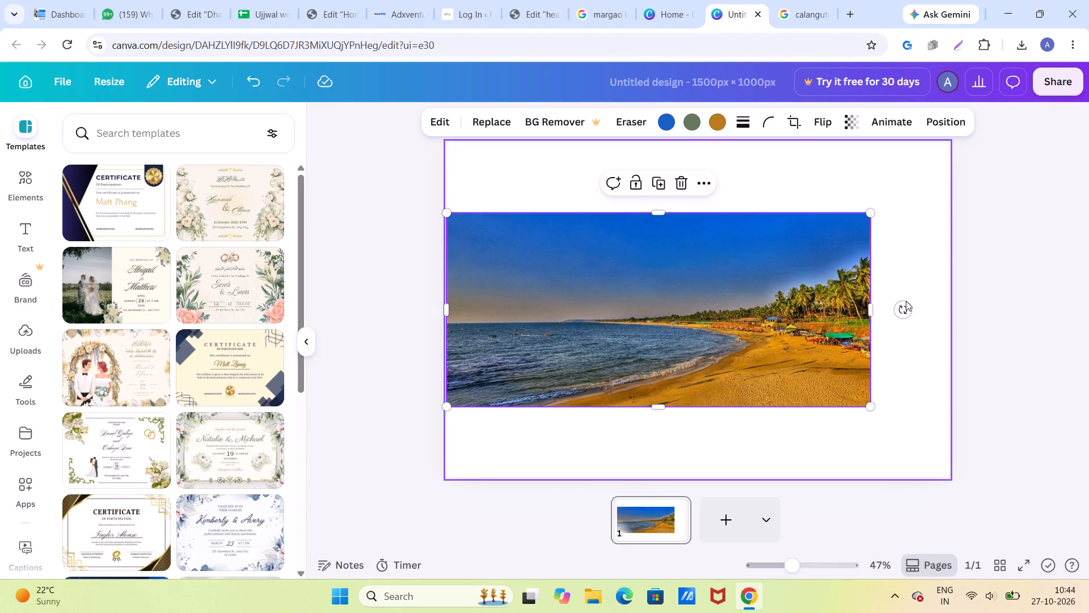
left_click_drag(871, 311, 948, 332)
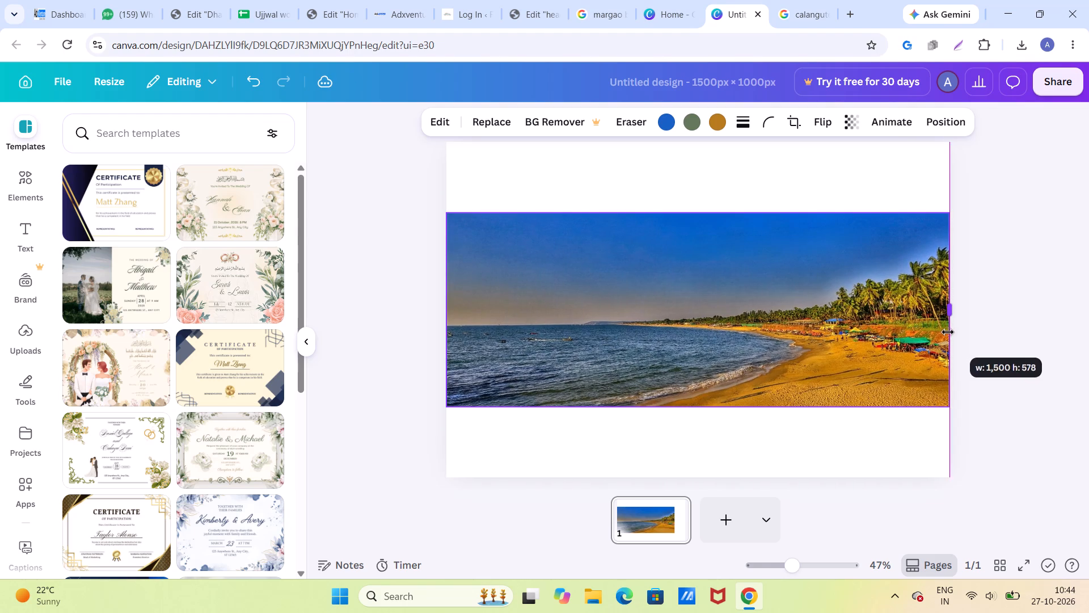
left_click_drag(948, 332, 949, 333)
left_click_drag(697, 212, 700, 162)
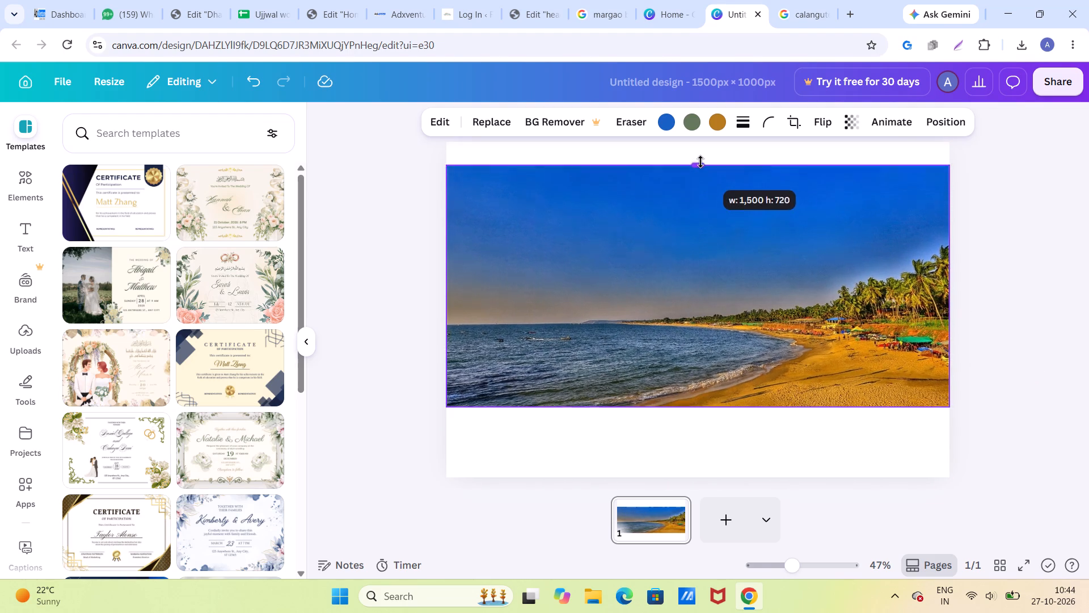
left_click_drag(700, 162, 702, 145)
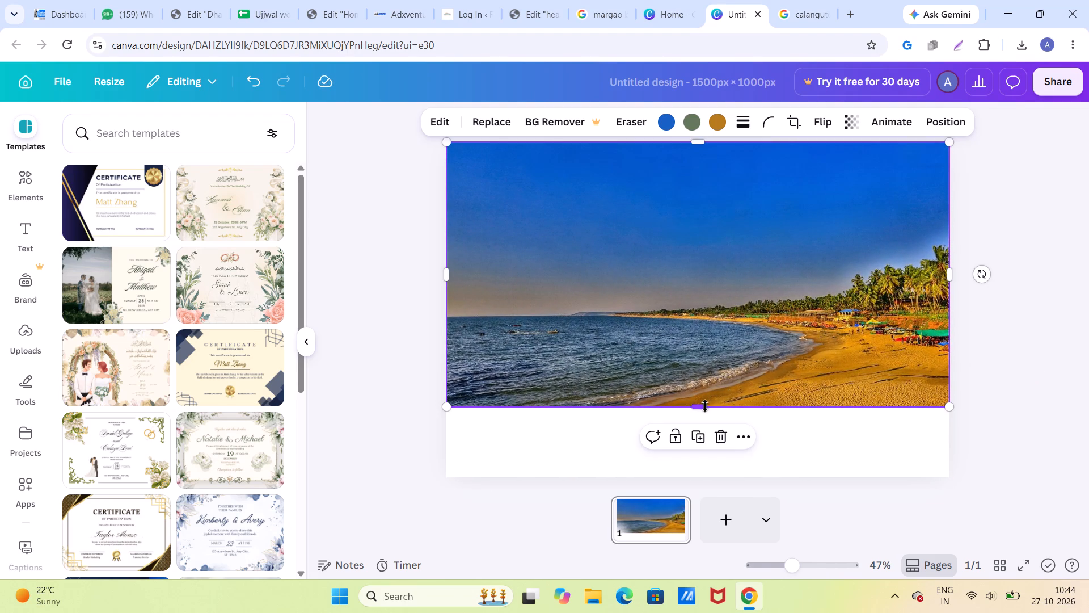
left_click_drag(696, 408, 729, 475)
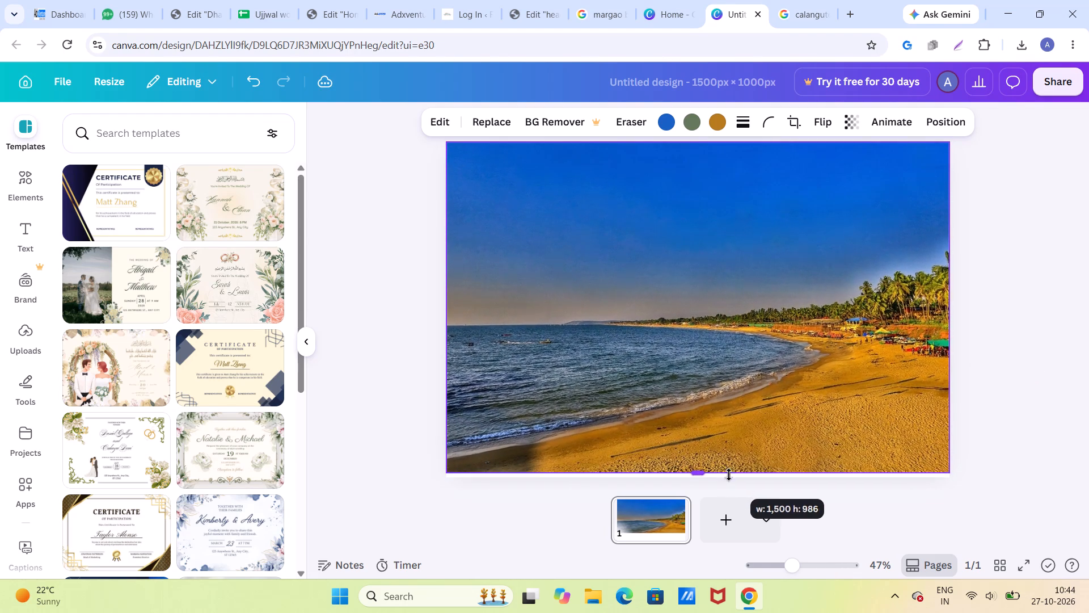
left_click_drag(729, 475, 731, 476)
Download the Calangute photo design as a PNG at 1,500 × 1,000 px.
left_click(1061, 83)
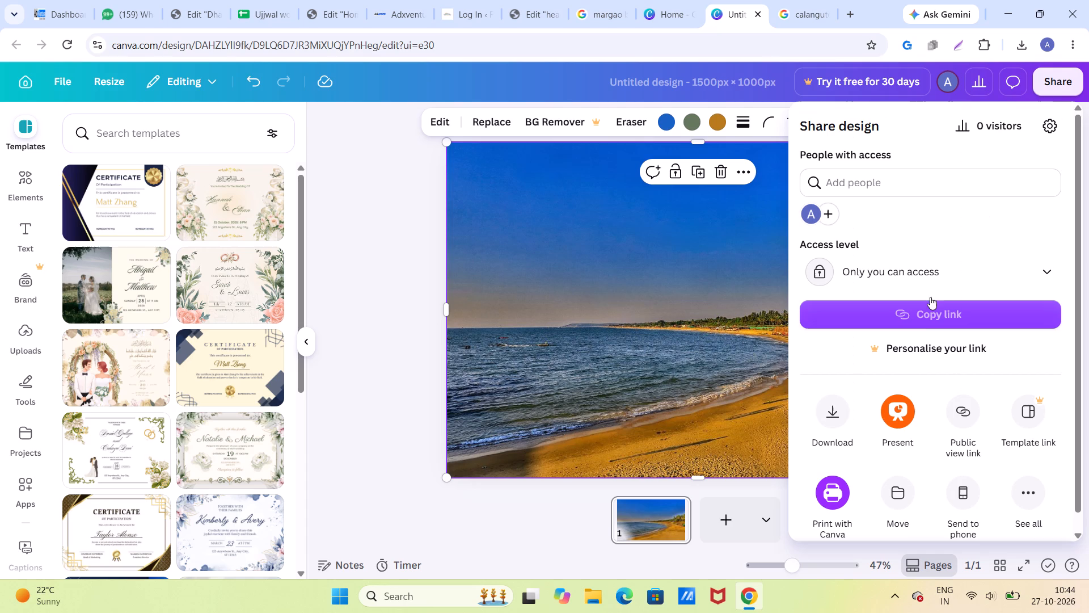
left_click(837, 409)
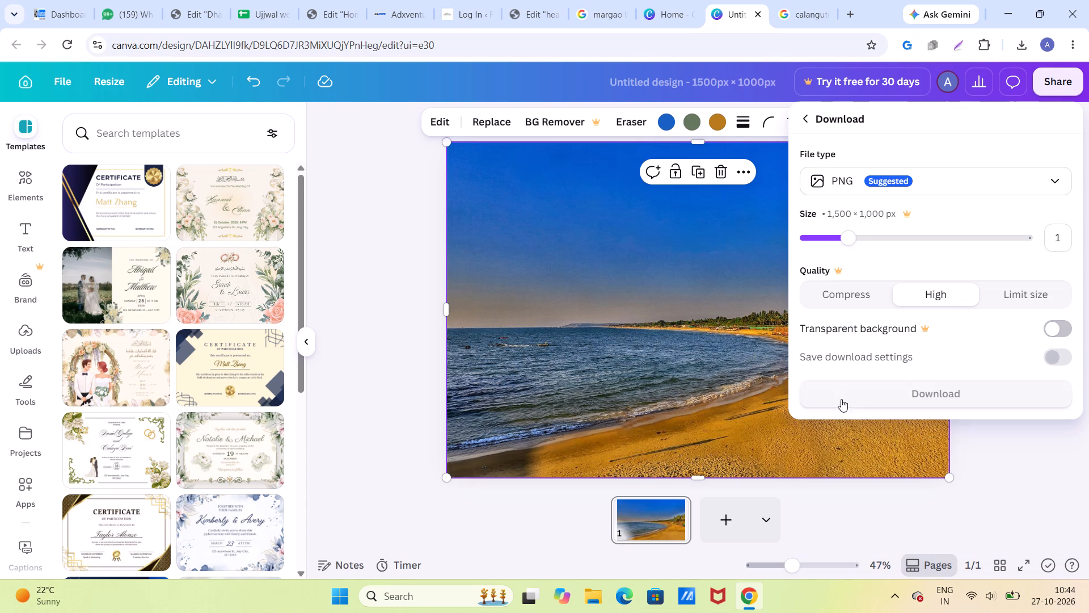
left_click(868, 399)
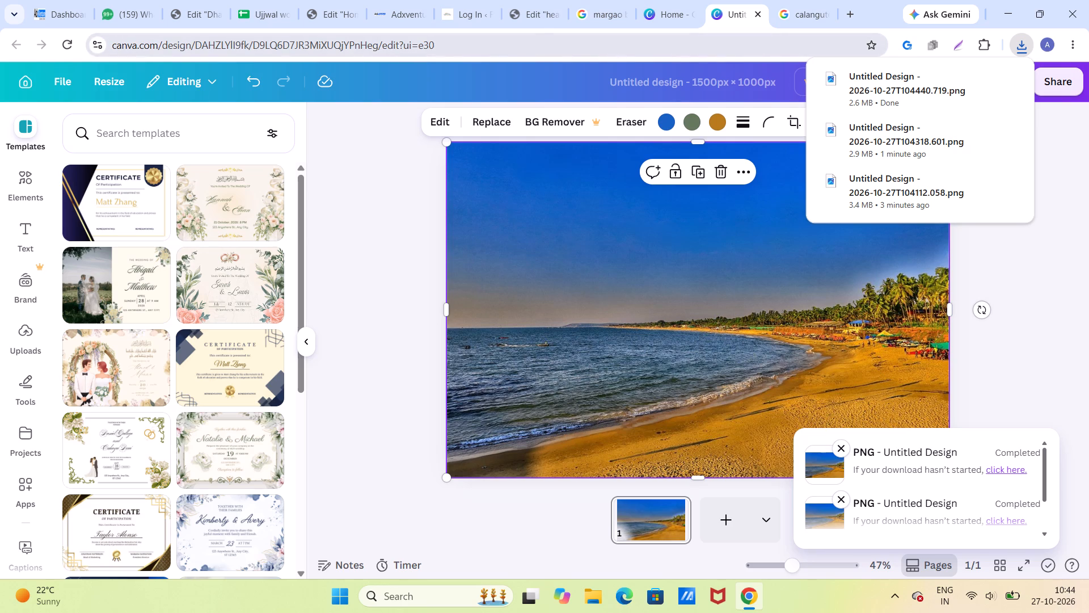
In the Dhanesh page's North Goa section, replace the Calangute card image by uploading the newly downloaded Calangute PNG.
left_click(531, 15)
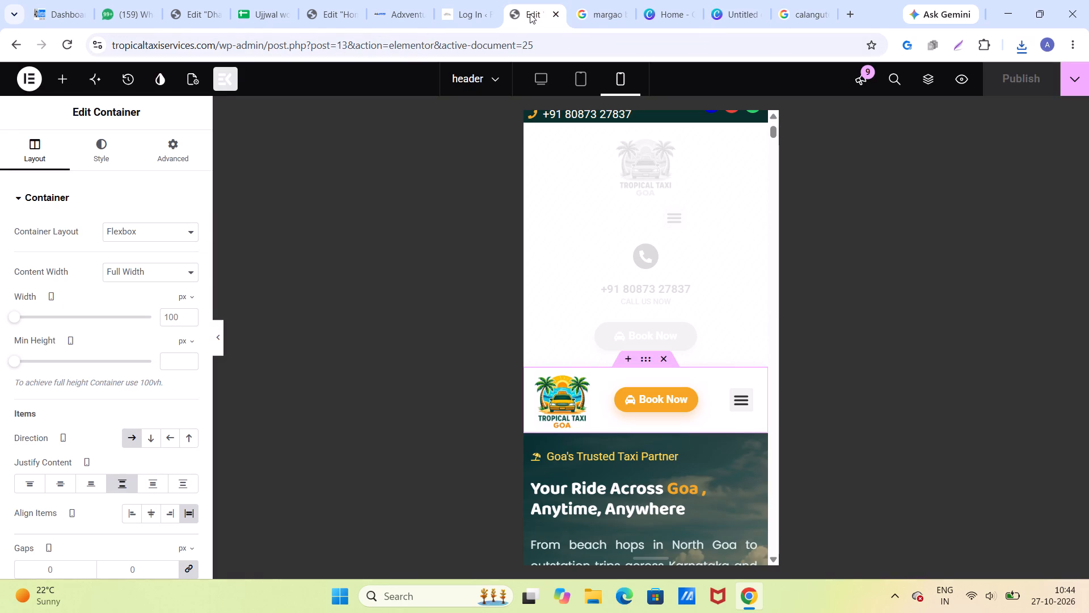
left_click(185, 13)
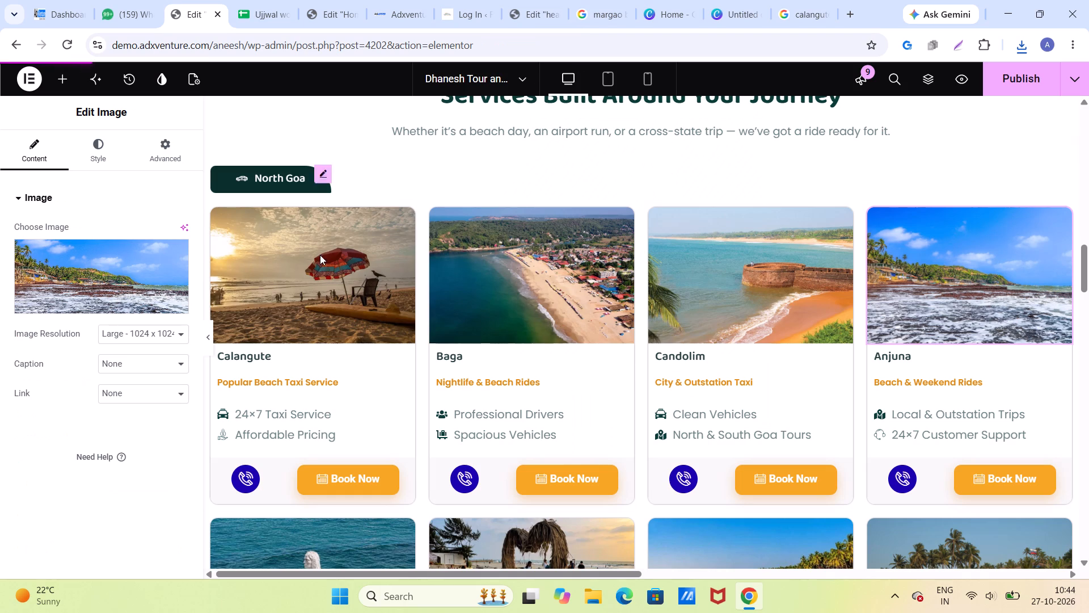
left_click(331, 285)
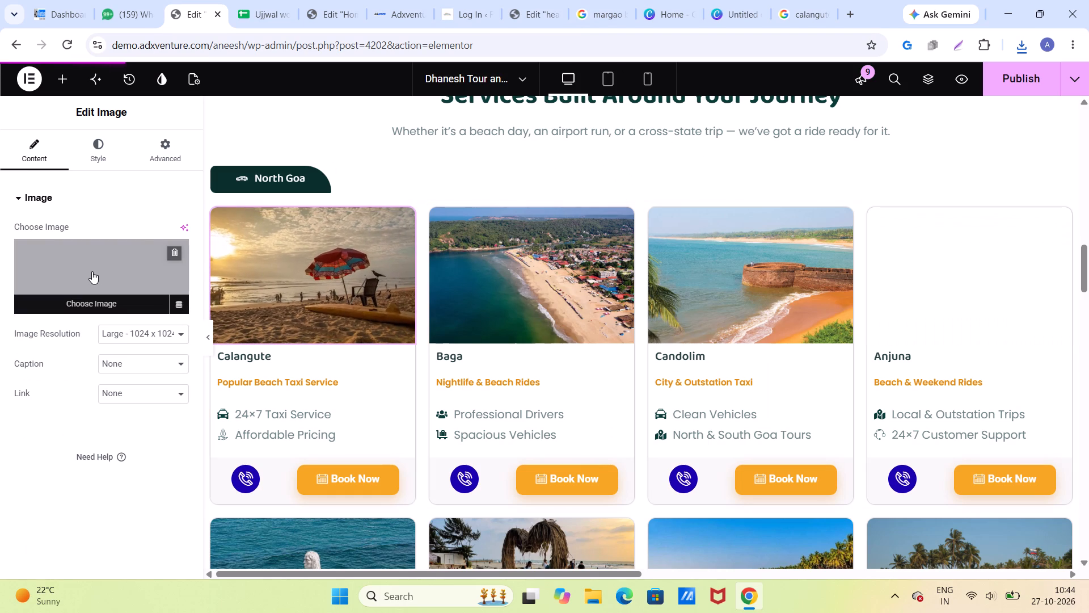
left_click(92, 271)
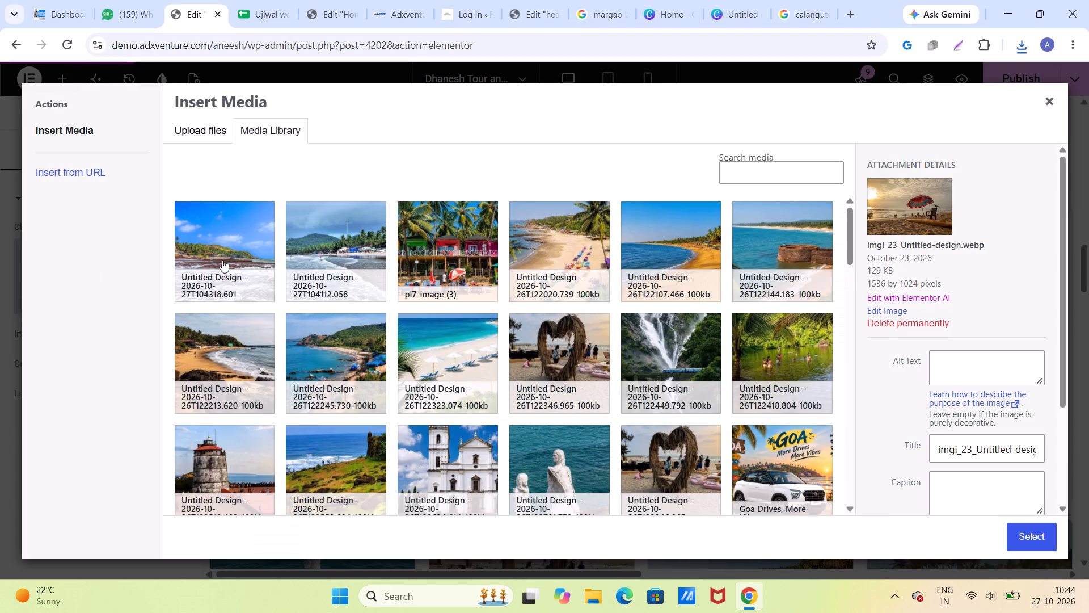
left_click(217, 135)
left_click(578, 321)
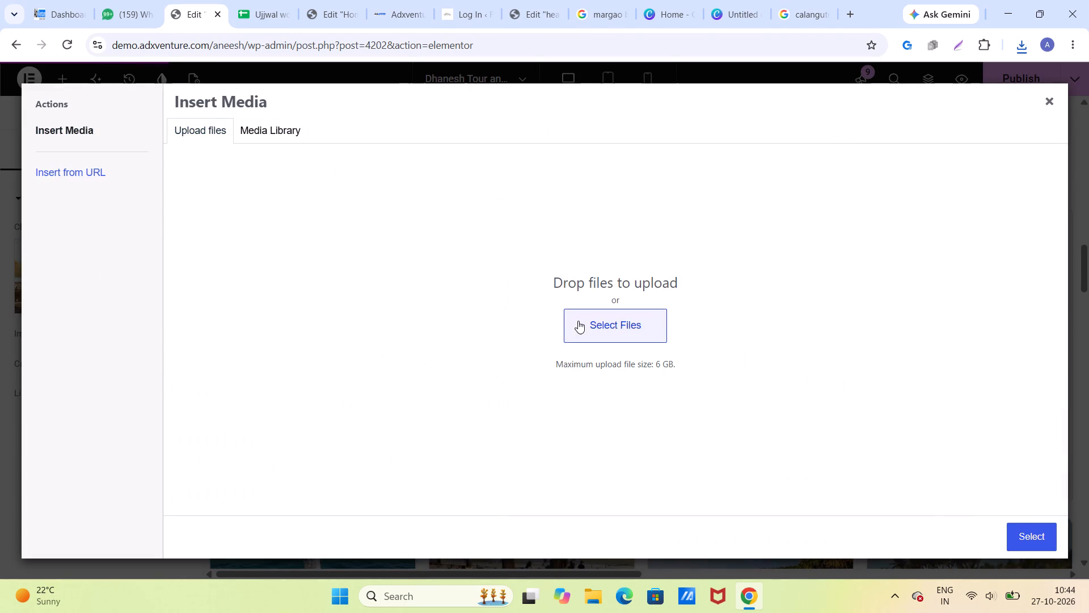
double_click(162, 158)
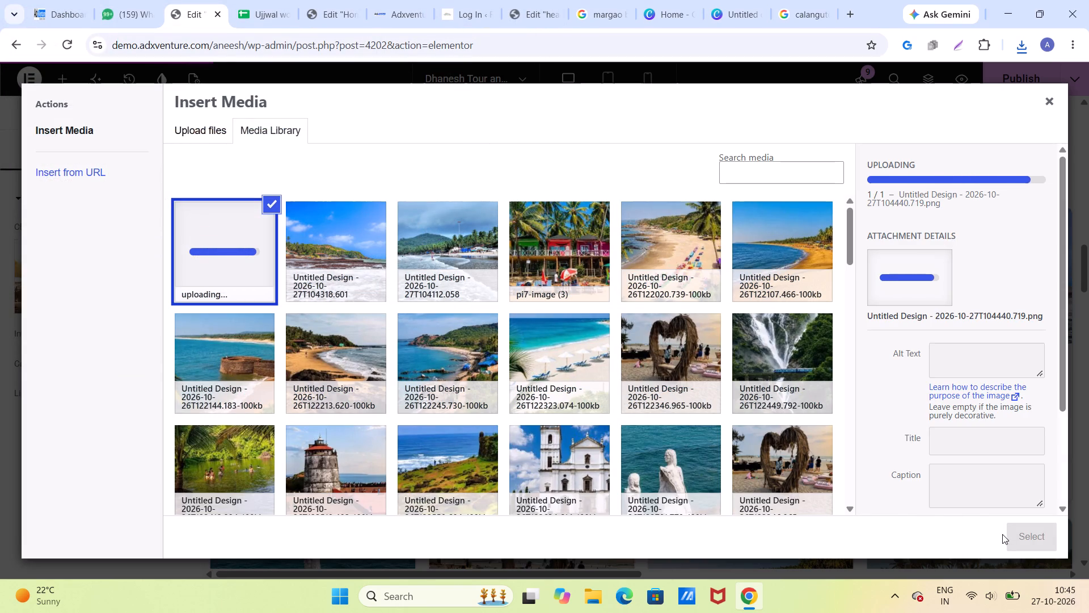
left_click(1033, 536)
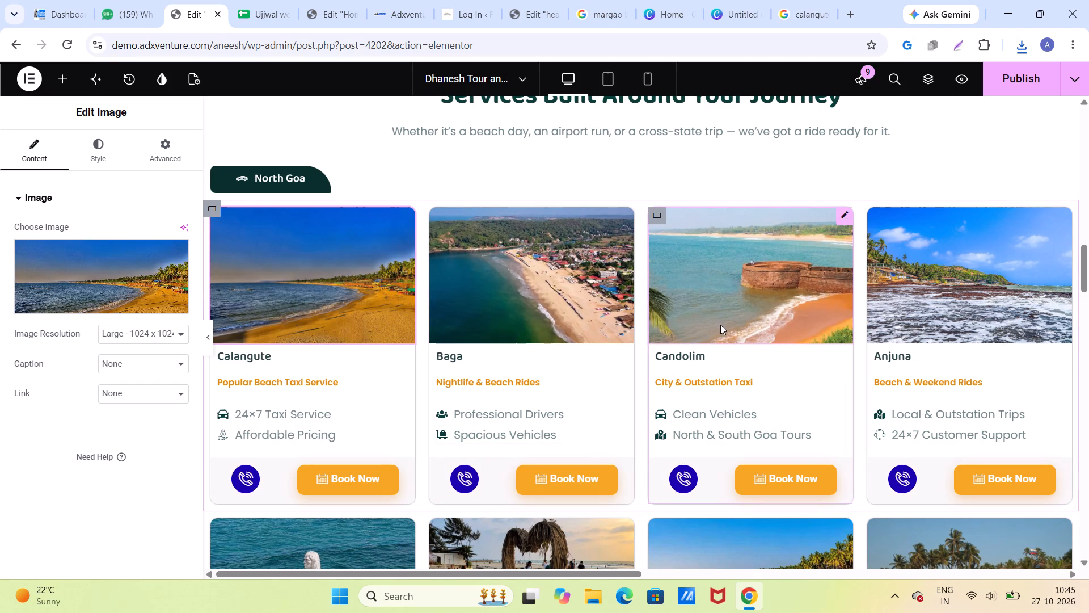
Search Google Images for Candolim beach instead of Calangute beach.
left_click(797, 18)
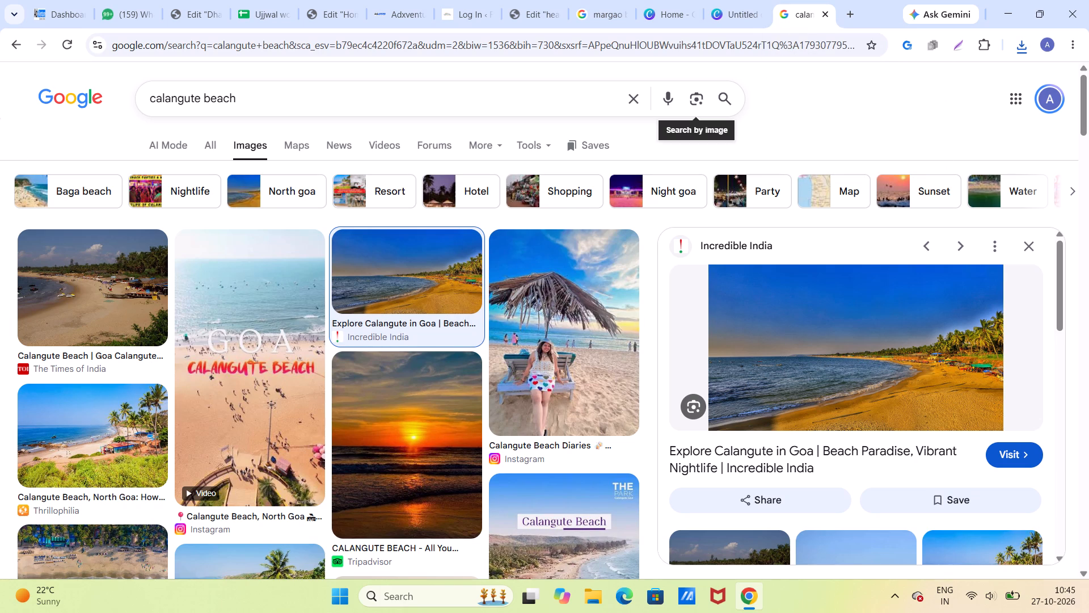
left_click_drag(200, 96, 134, 116)
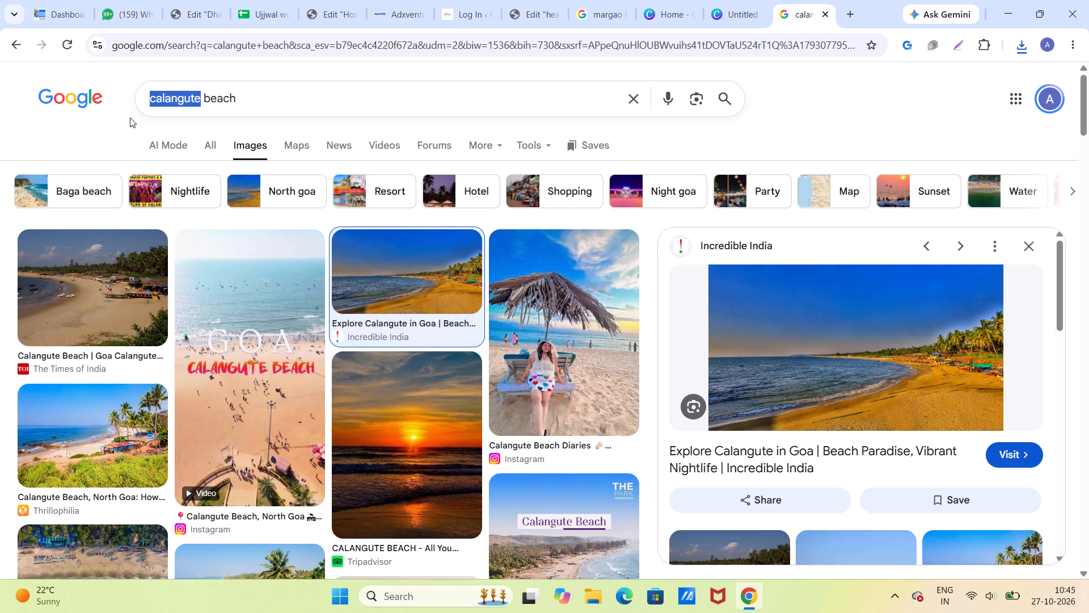
key("BackSpace")
type("Candolim")
key("Return")
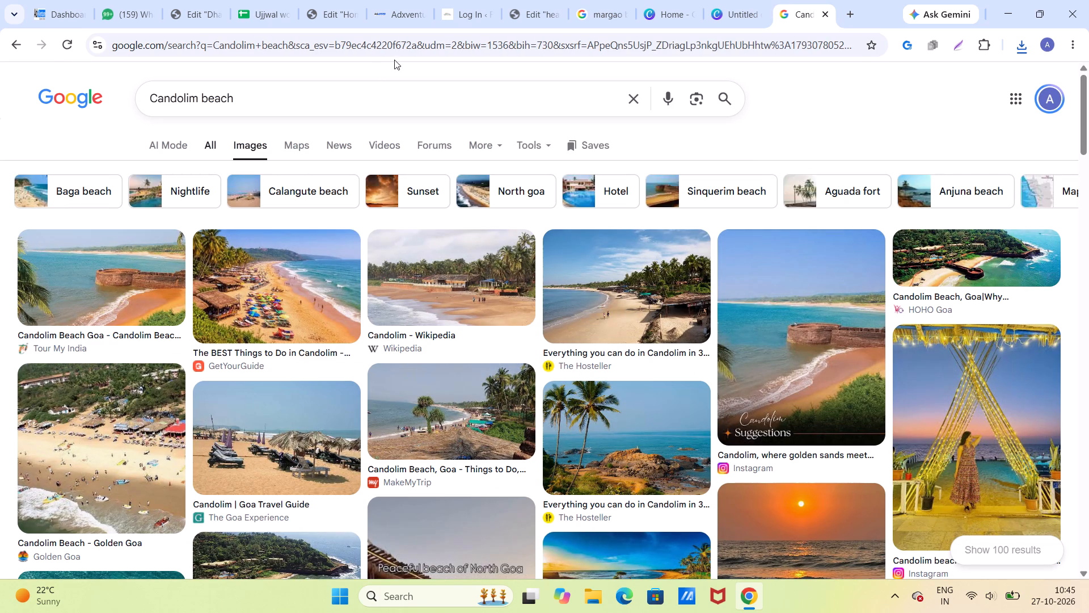
Back on the Dhanesh page in Elementor, review the destination photos on the North Goa and South Goa cards.
left_click(198, 14)
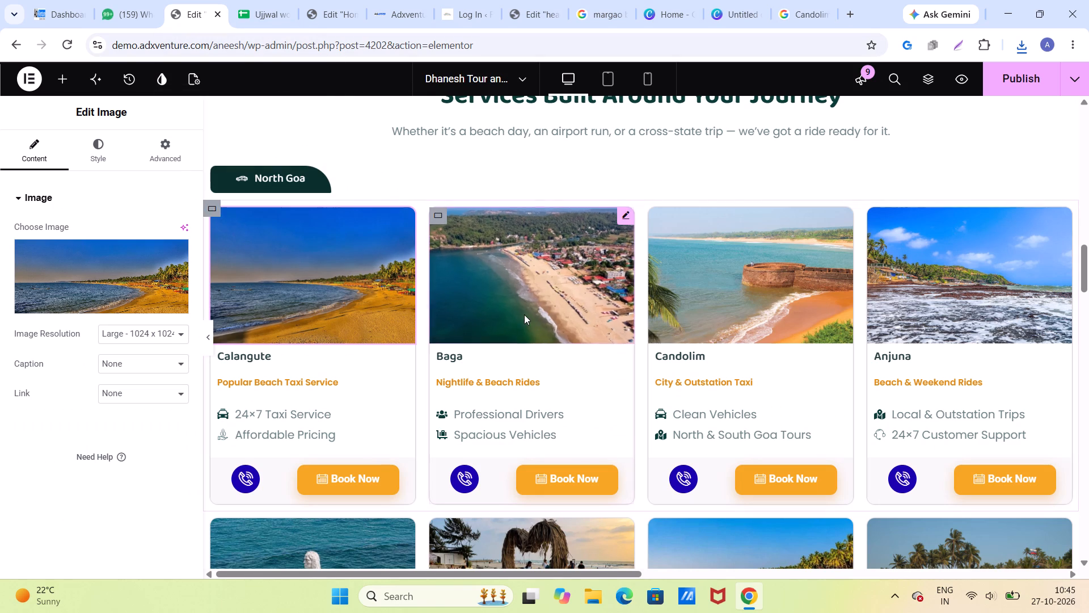
scroll(524, 314, "down", 4)
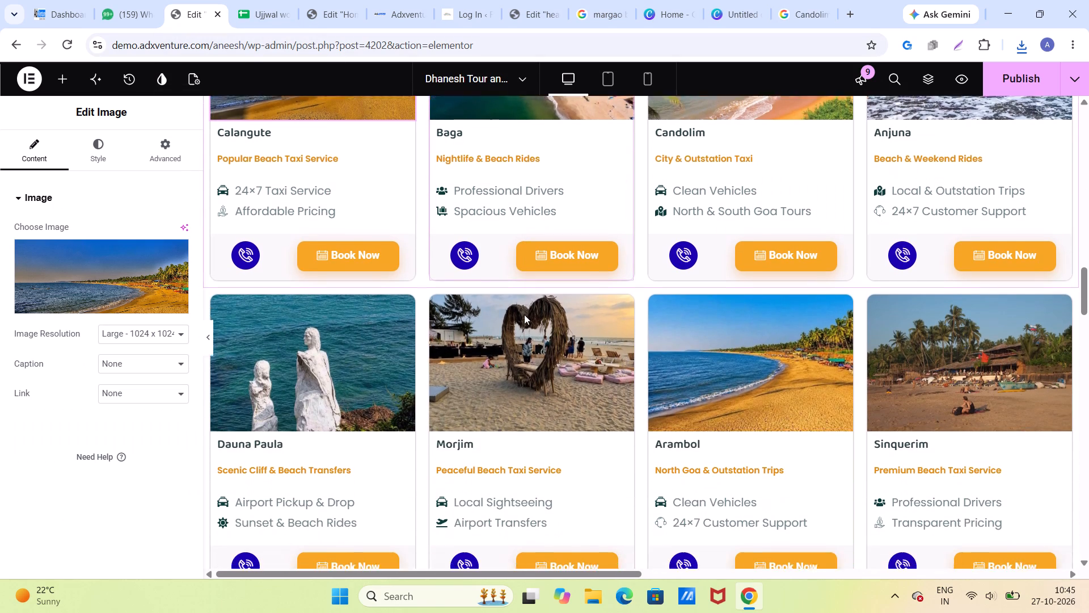
scroll(524, 314, "down", 1)
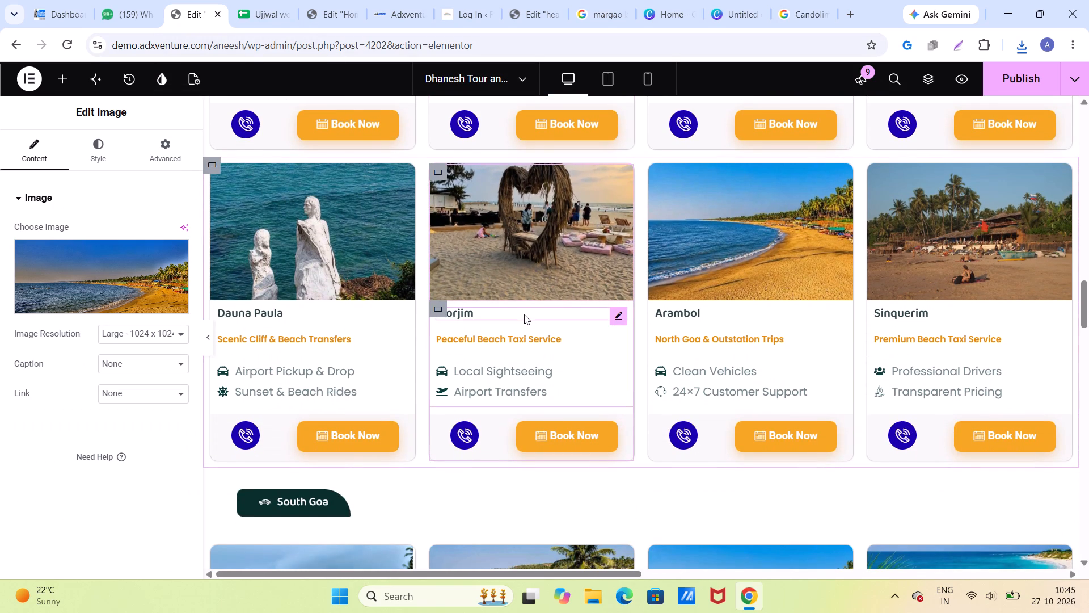
scroll(524, 314, "down", 4)
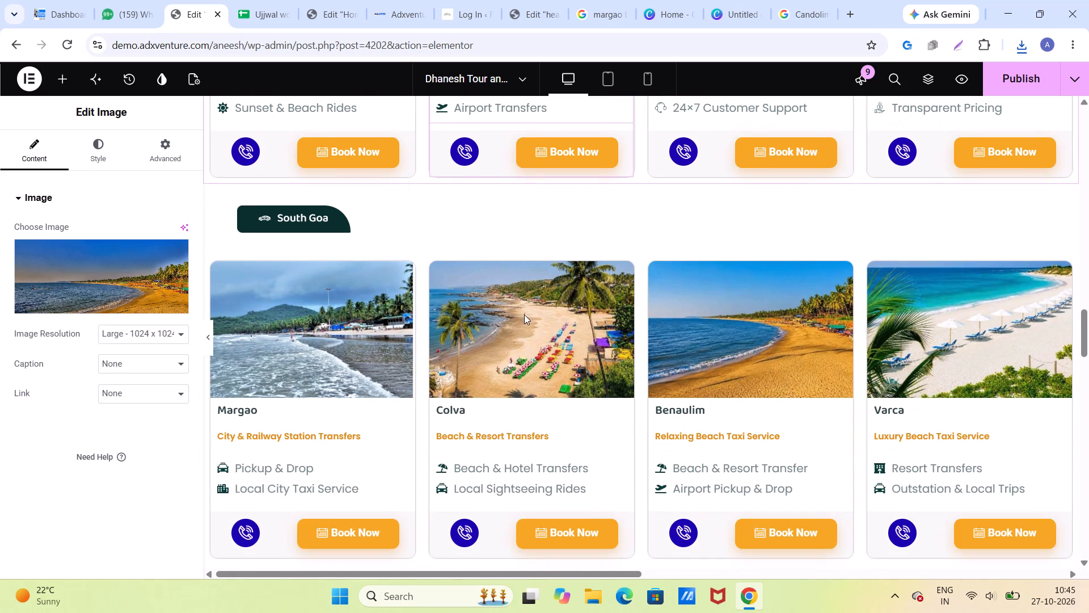
scroll(524, 314, "down", 2)
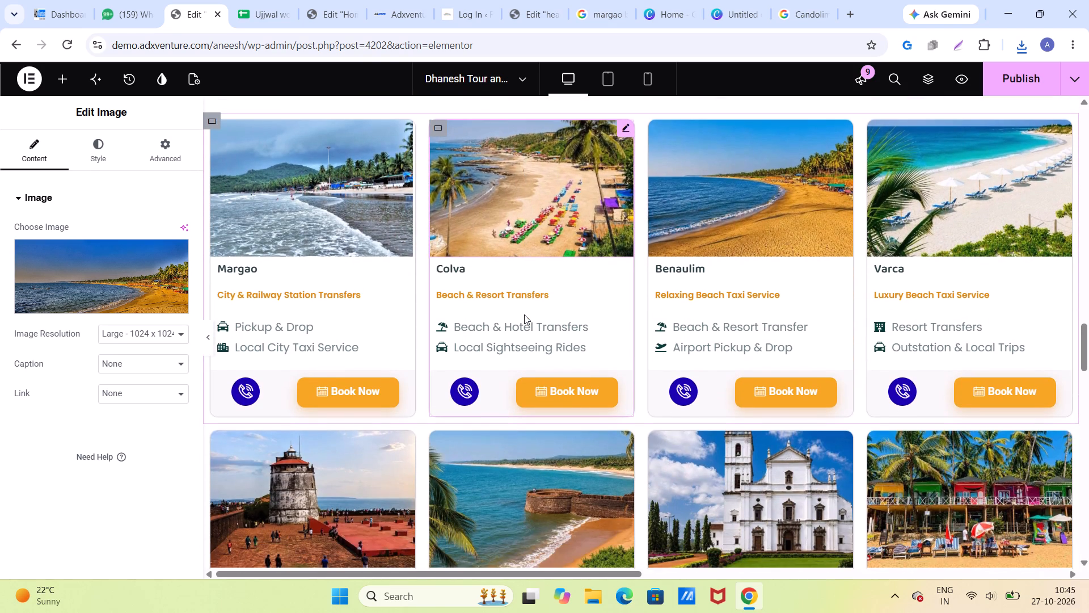
scroll(524, 314, "up", 16)
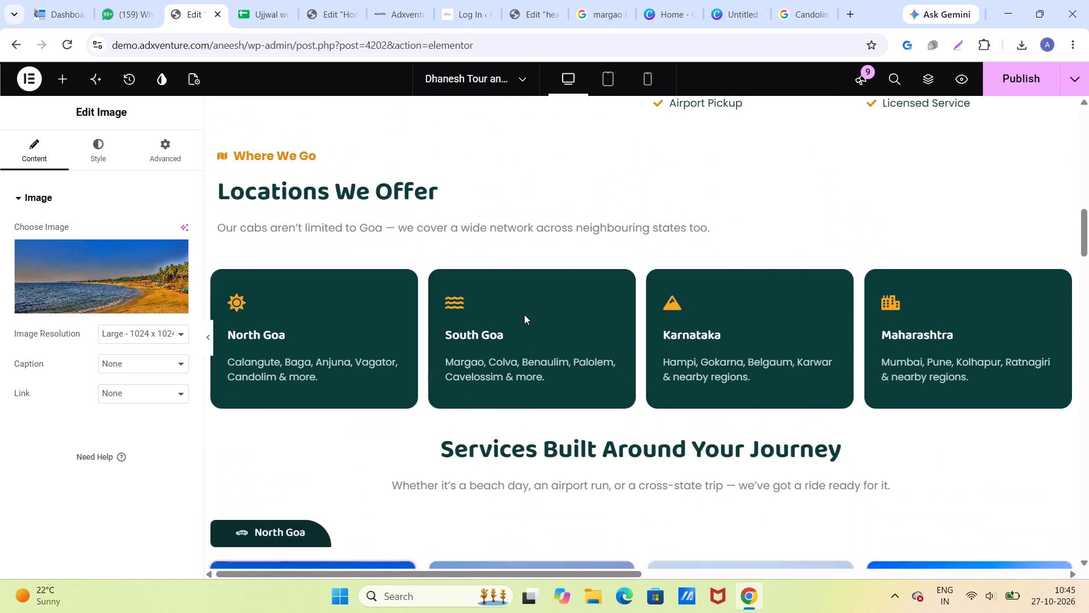
scroll(524, 314, "down", 13)
scroll(524, 314, "up", 1)
scroll(524, 314, "down", 1)
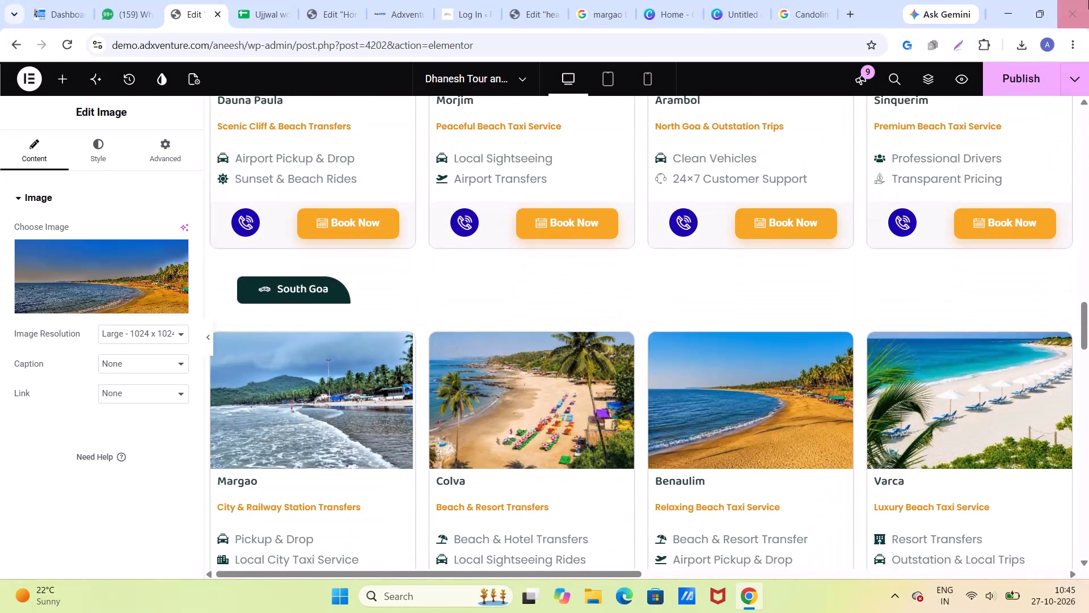
Publish the updated Dhanesh Tour and Travels page.
left_click(1027, 83)
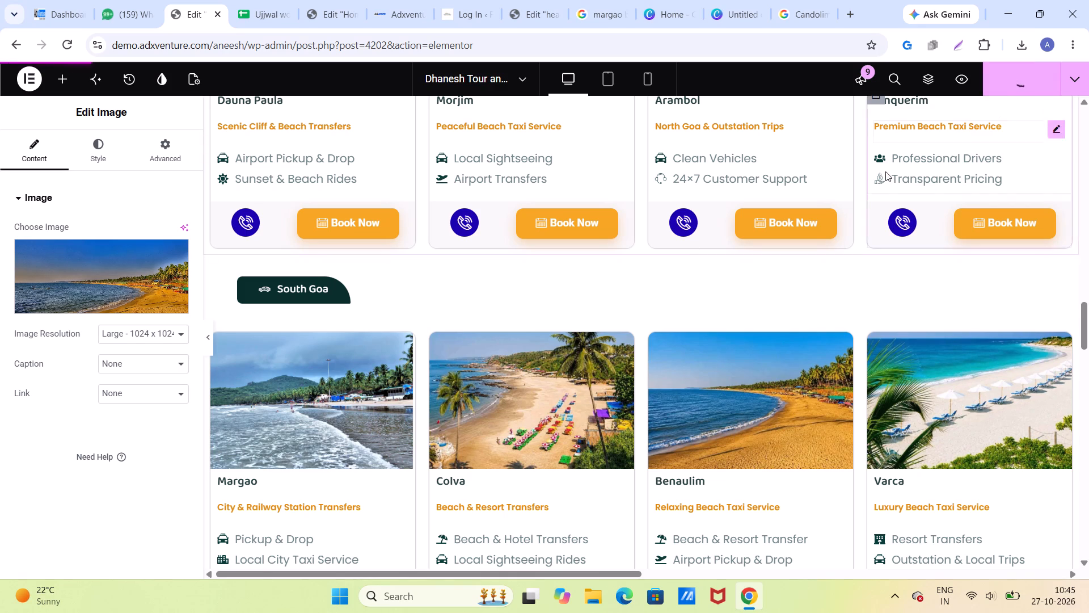
Delete the leading word "All" from the company description under the footer logo.
scroll(309, 366, "down", 13)
scroll(307, 354, "down", 8)
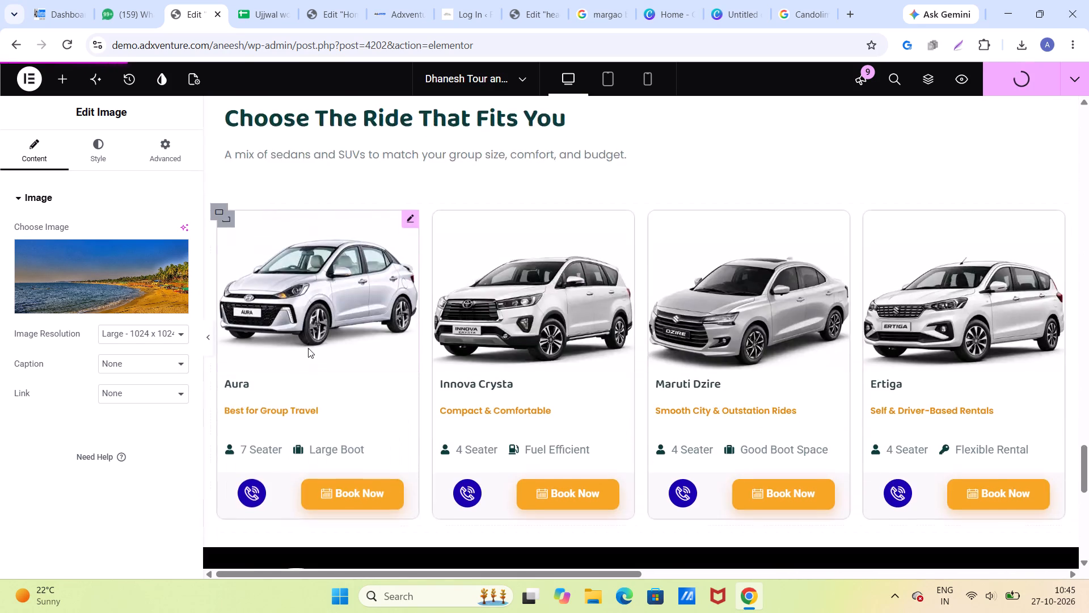
scroll(308, 348, "down", 3)
scroll(309, 349, "up", 1)
scroll(309, 349, "down", 7)
scroll(312, 342, "up", 2)
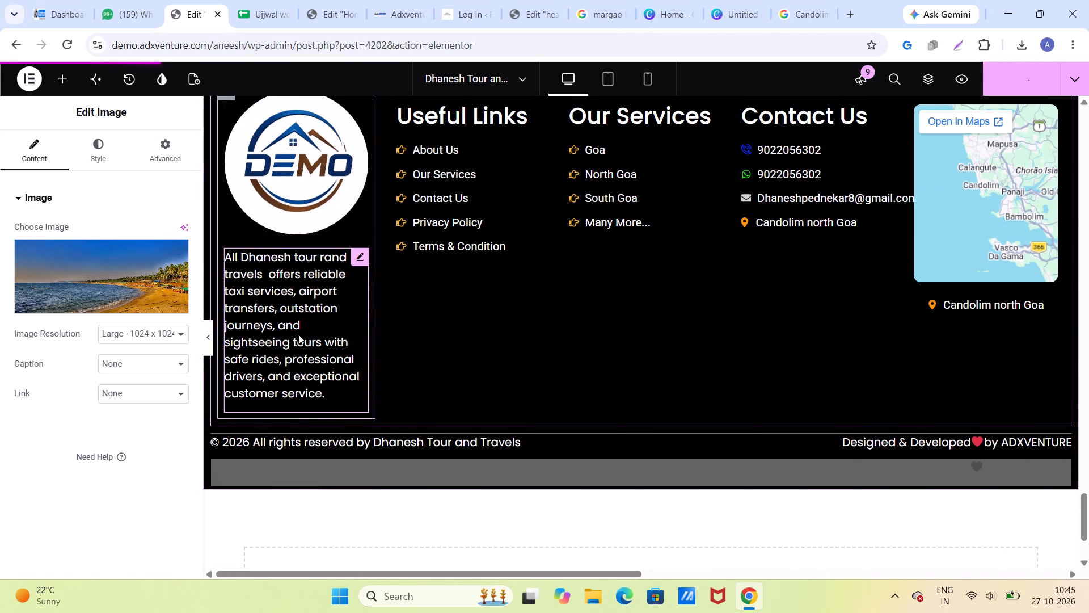
left_click(288, 319)
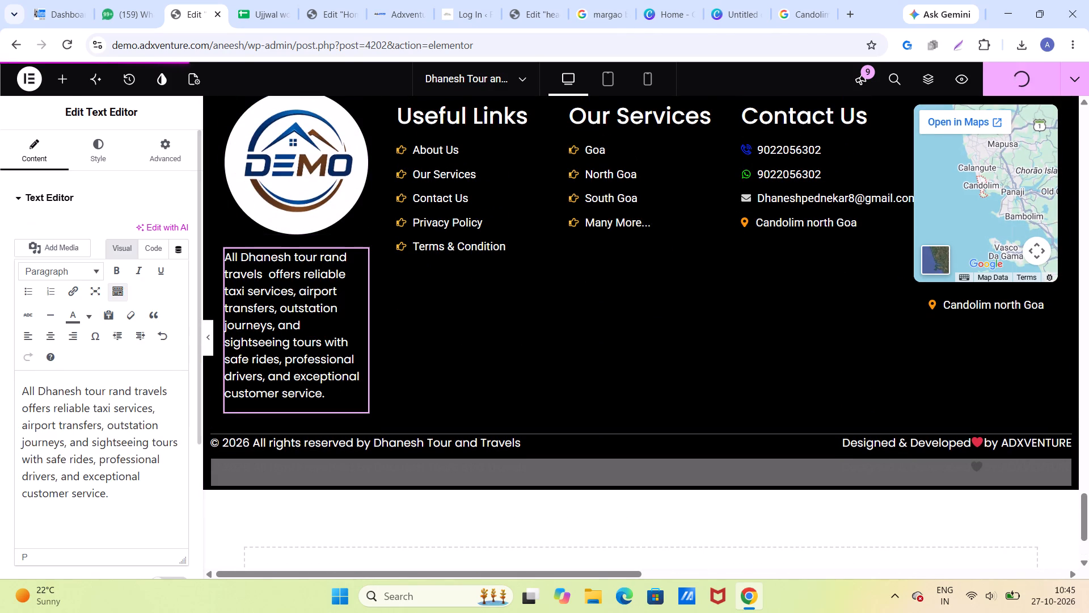
left_click_drag(36, 390, 17, 394)
key("BackSpace")
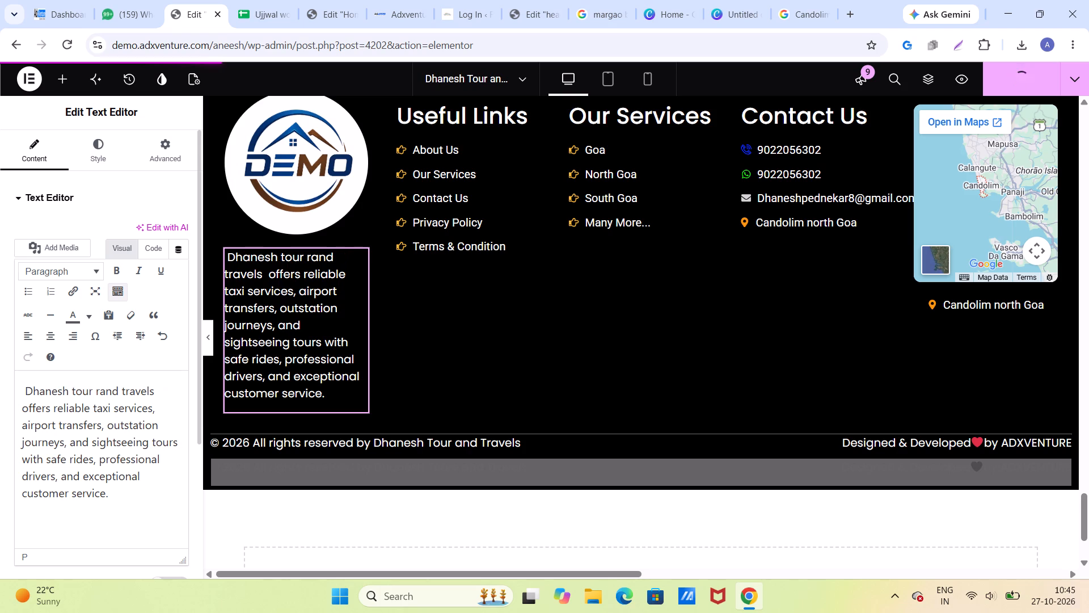
Remove the lowercase "t" from the start of "tour" in the footer's company description.
left_click(74, 390)
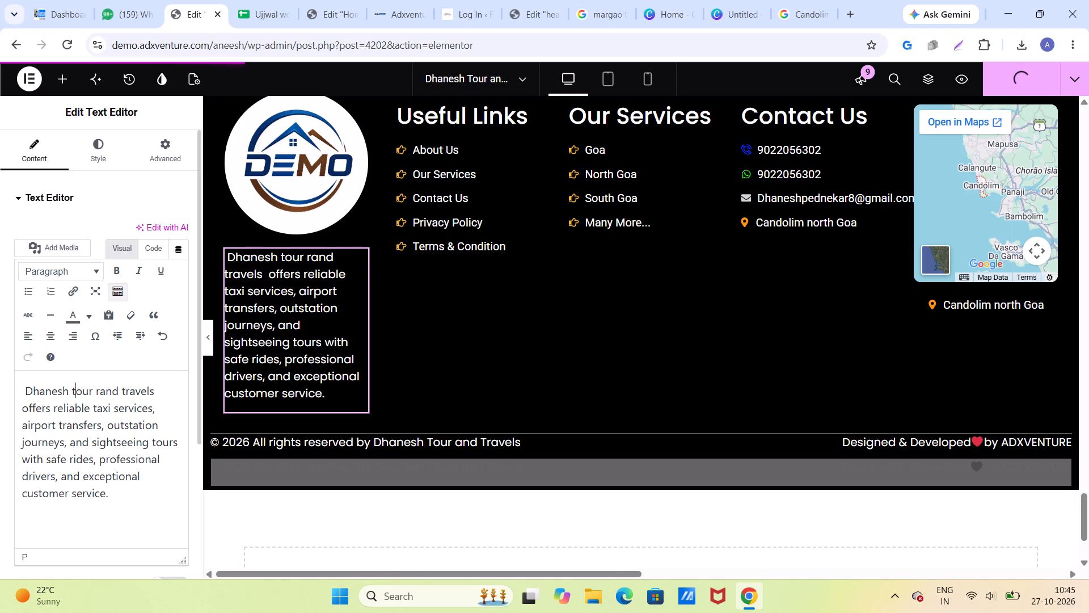
key("BackSpace")
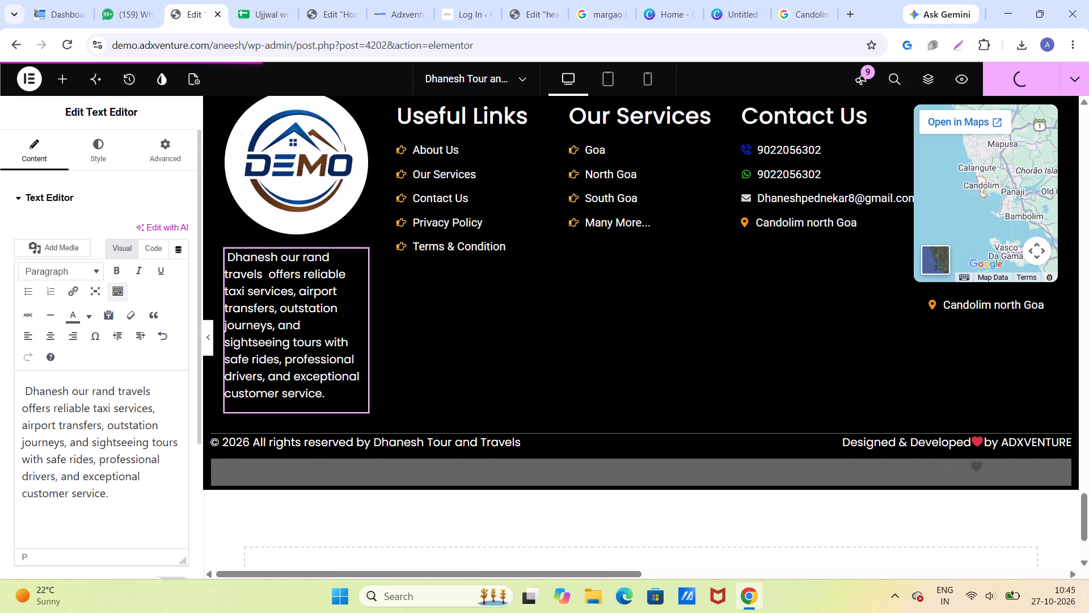
Correct the company name in the footer description to read "Dhanesh Tour and Travels", removing the stray "r" before "and".
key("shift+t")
left_click(100, 392)
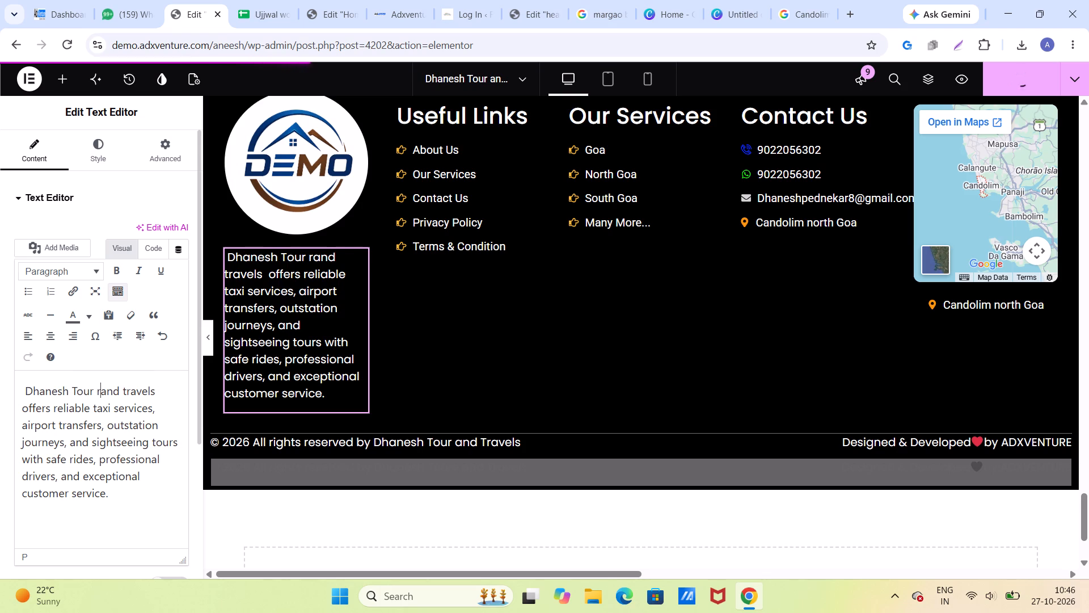
key("BackSpace")
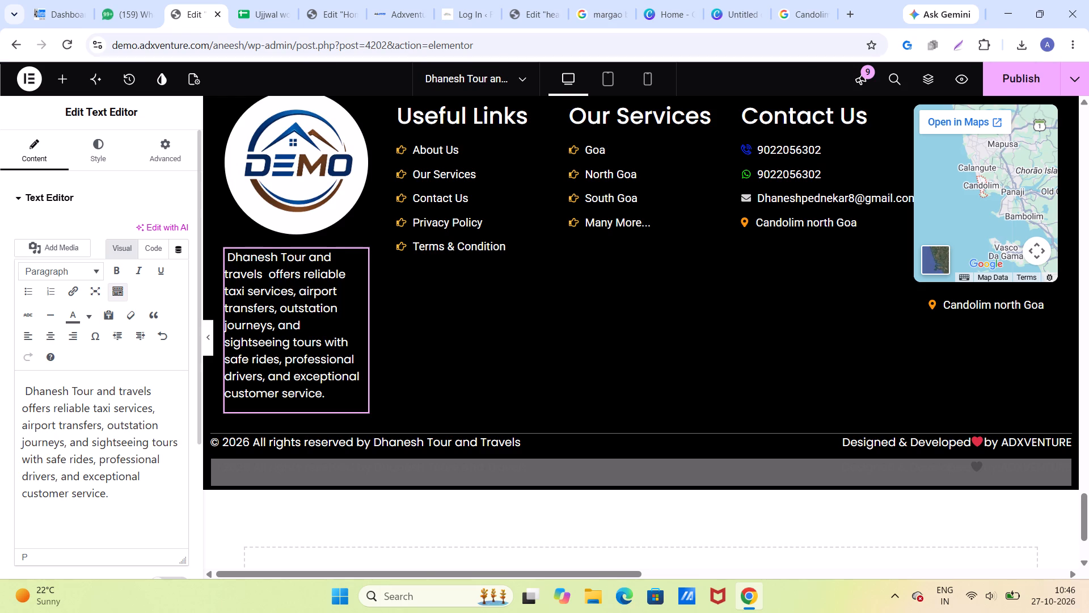
left_click(123, 392)
key("BackSpace")
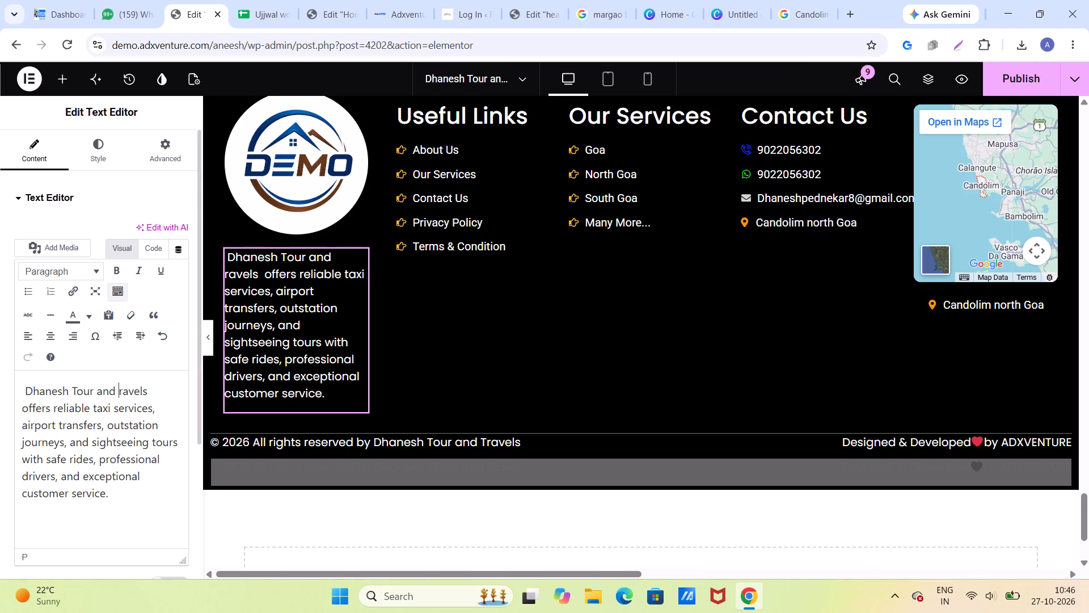
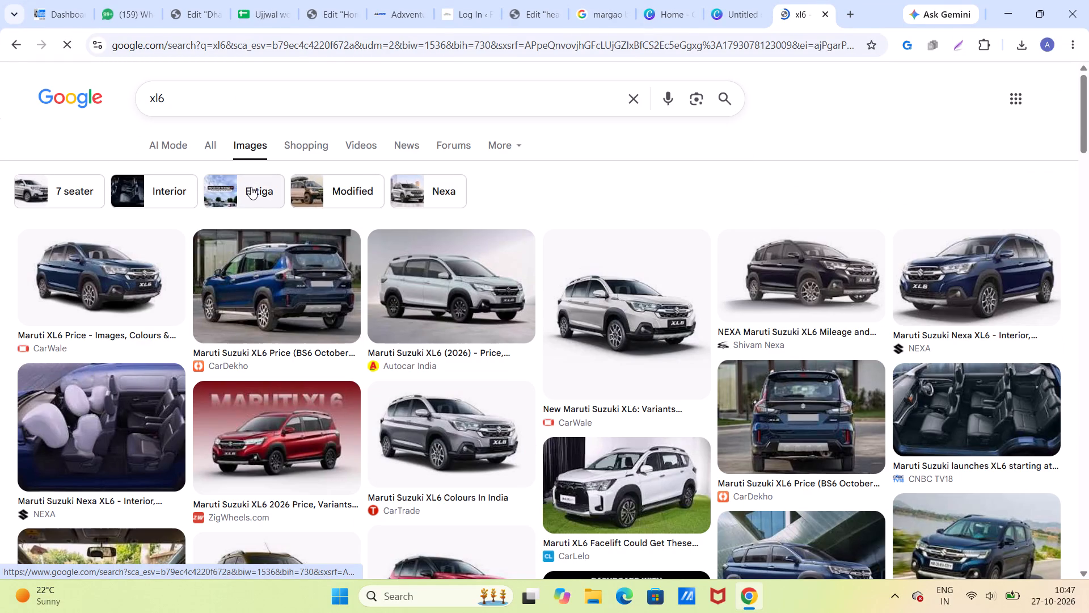
Open the larger preview of CarWale's white Maruti Suzuki XL6 photo from the "xl6" image results.
left_click(598, 321)
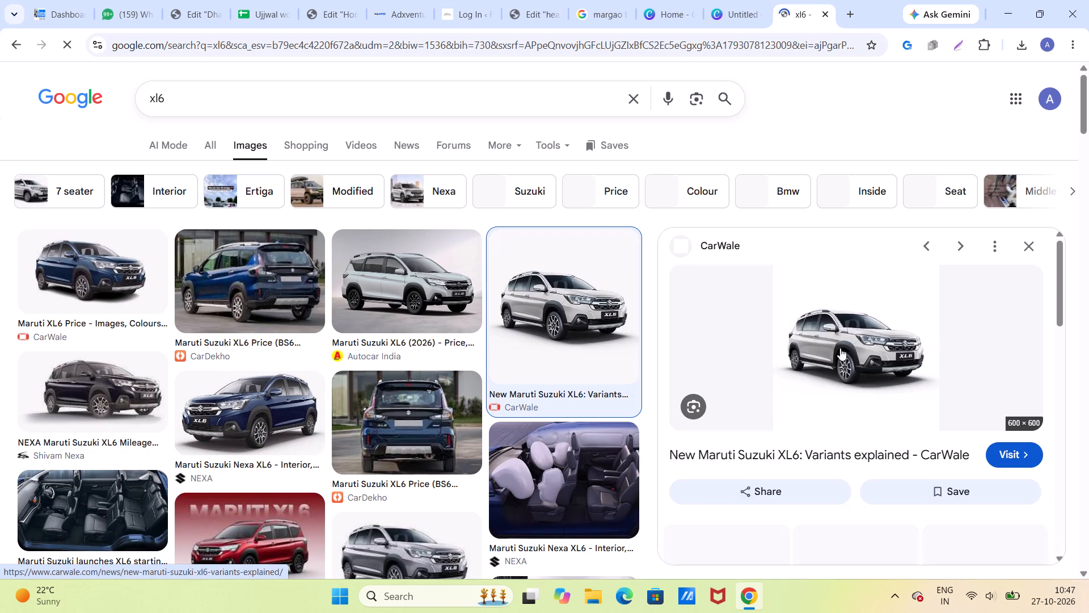
In the Dhanesh page in Elementor, check the media details of the Aura card's car image under Our Fleet.
left_click(185, 19)
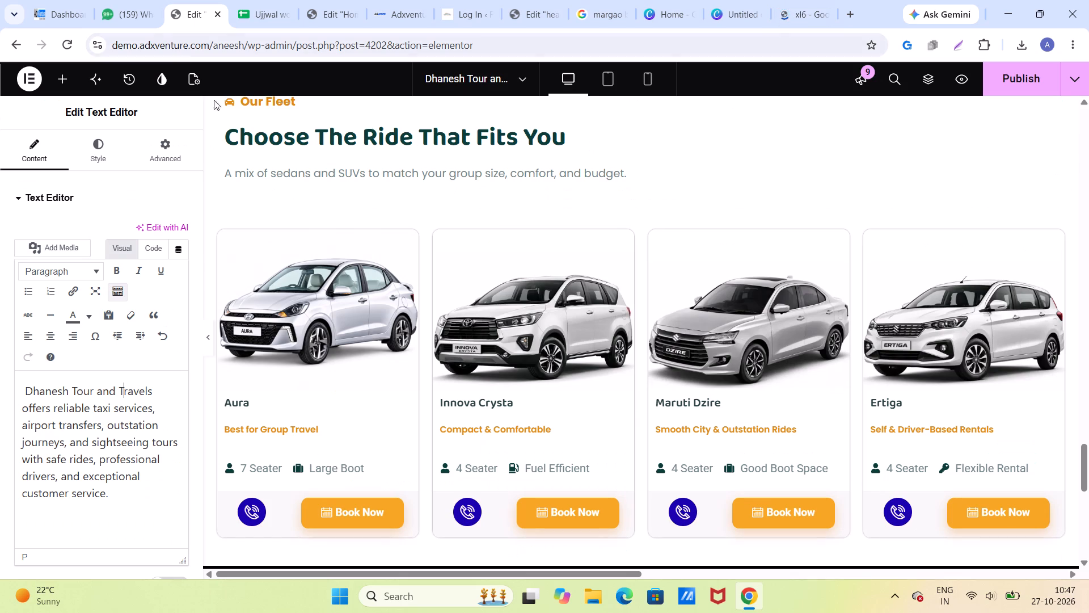
left_click(311, 327)
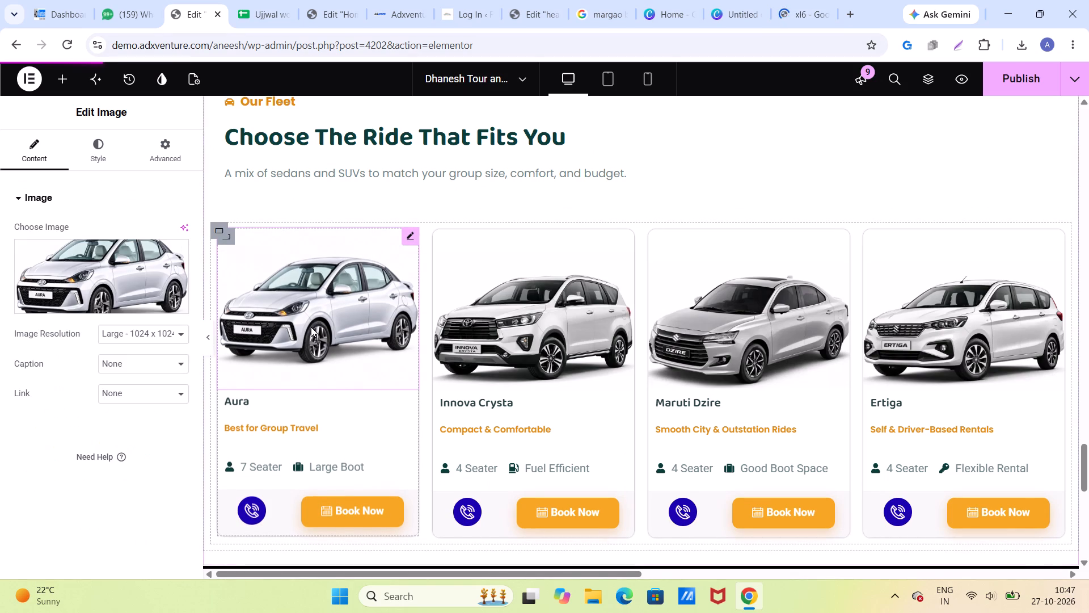
left_click(123, 267)
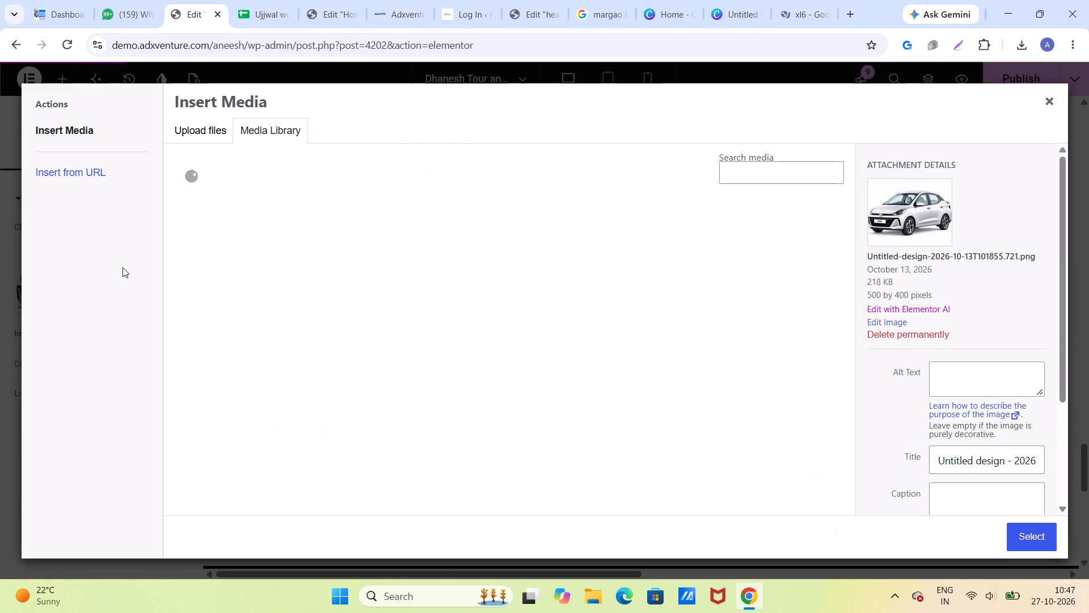
left_click(1052, 102)
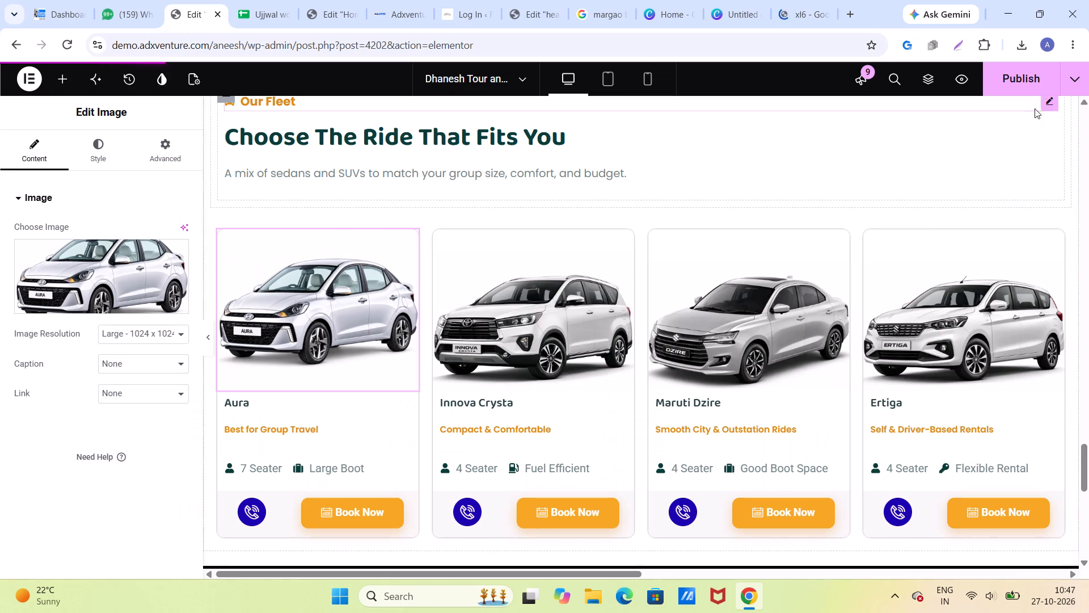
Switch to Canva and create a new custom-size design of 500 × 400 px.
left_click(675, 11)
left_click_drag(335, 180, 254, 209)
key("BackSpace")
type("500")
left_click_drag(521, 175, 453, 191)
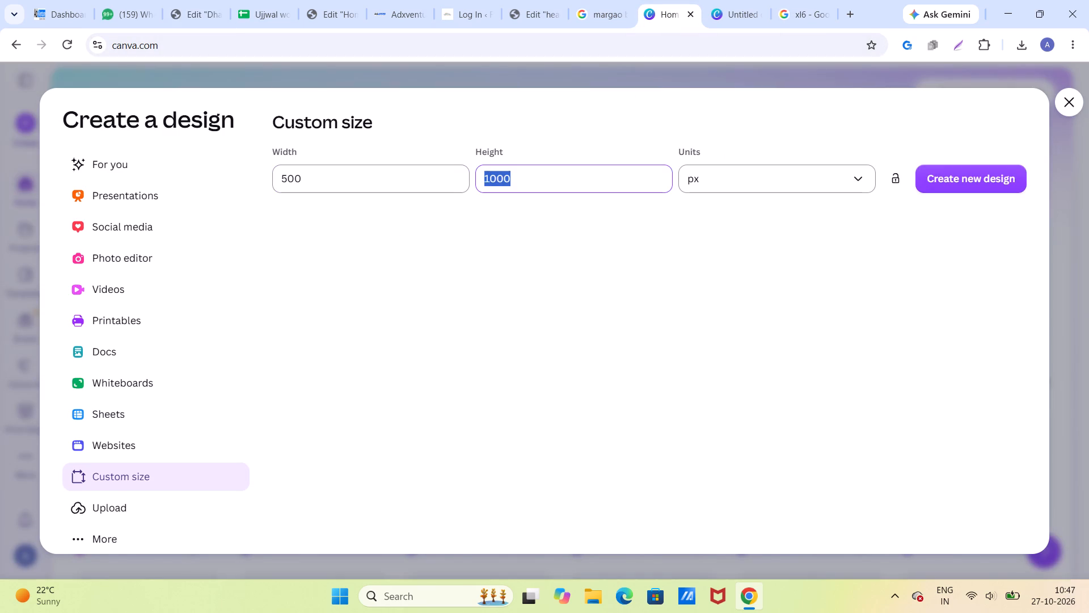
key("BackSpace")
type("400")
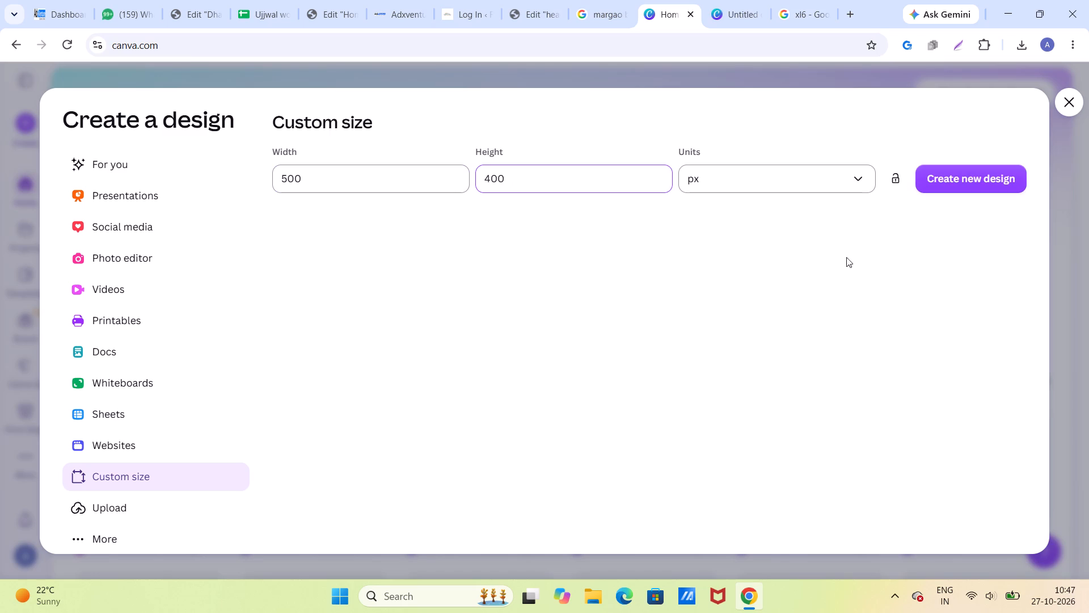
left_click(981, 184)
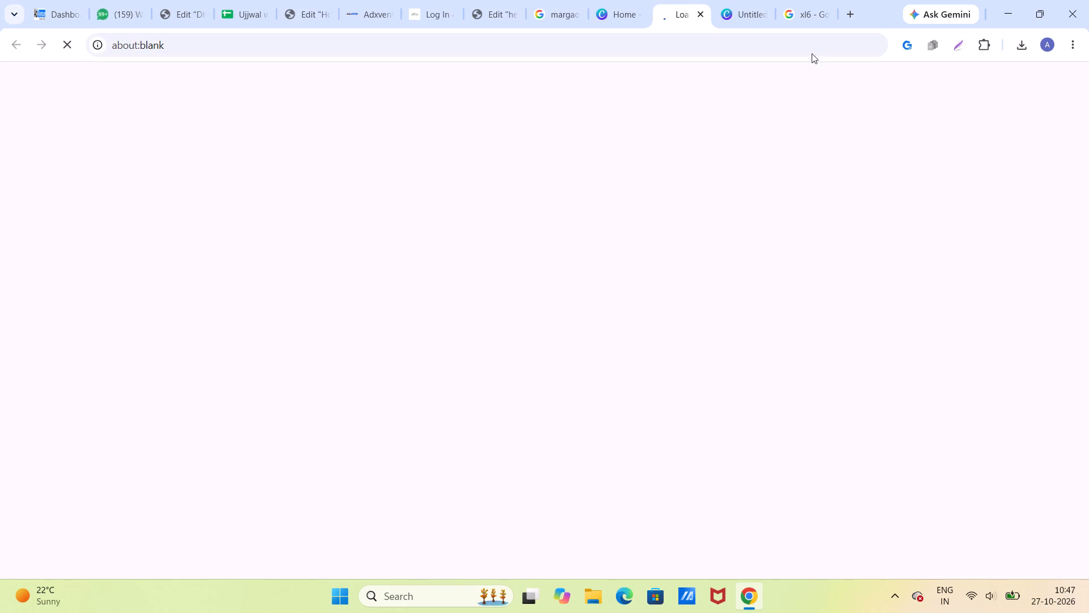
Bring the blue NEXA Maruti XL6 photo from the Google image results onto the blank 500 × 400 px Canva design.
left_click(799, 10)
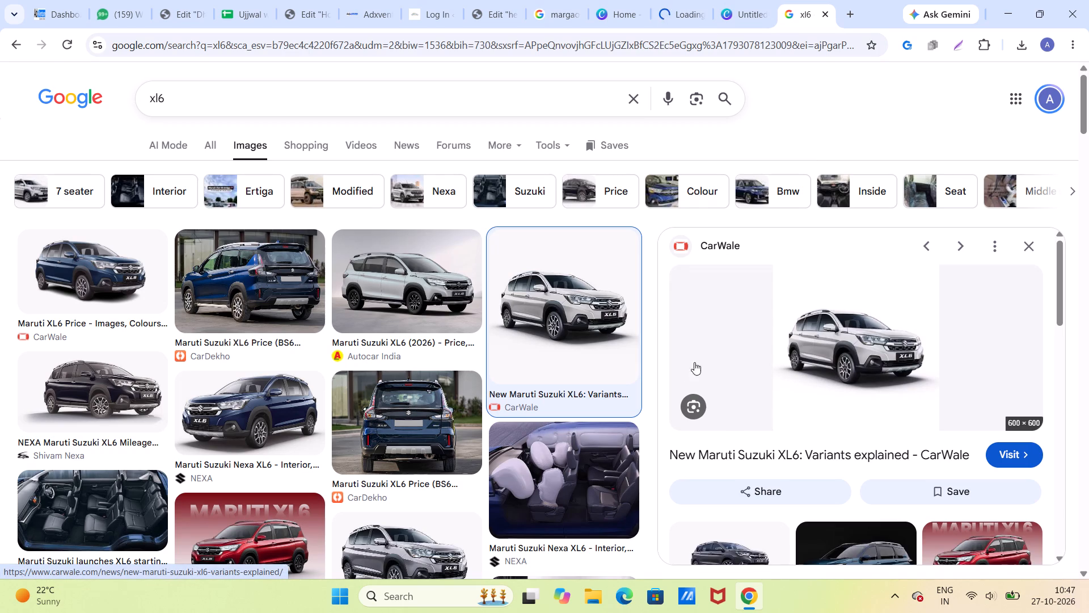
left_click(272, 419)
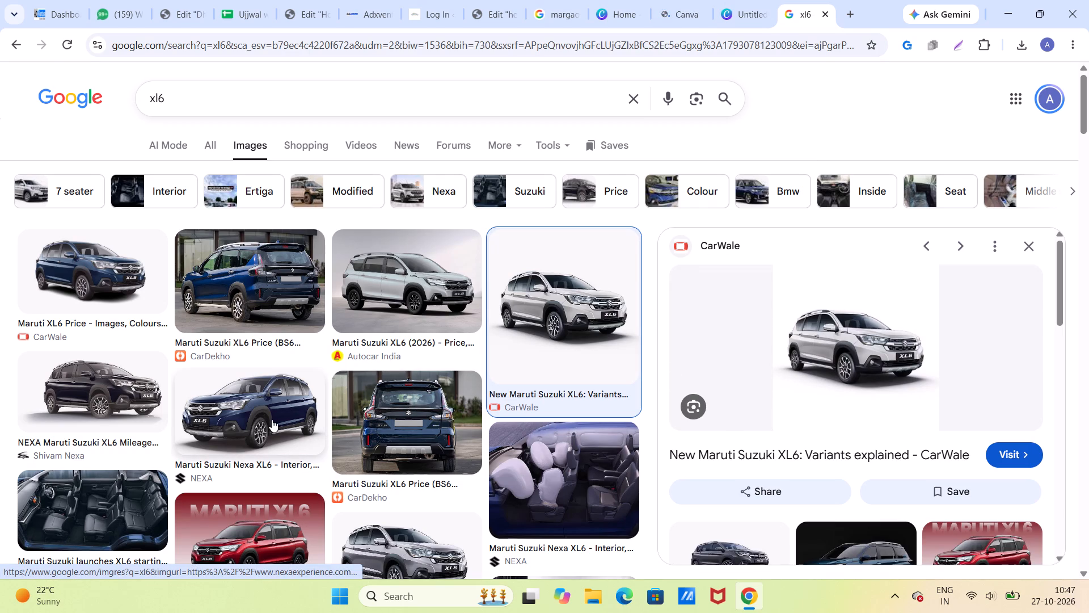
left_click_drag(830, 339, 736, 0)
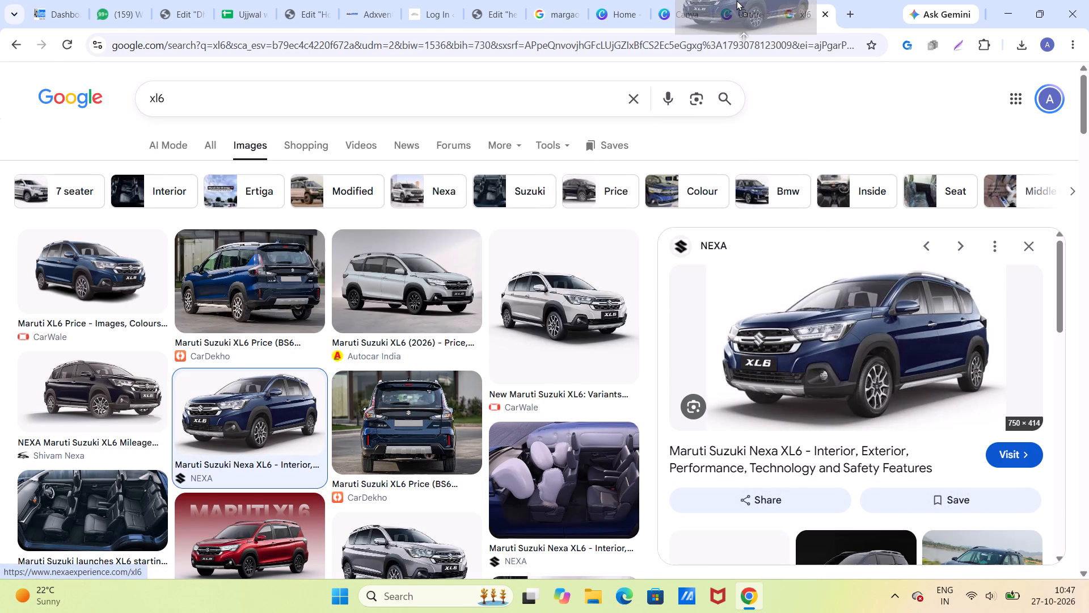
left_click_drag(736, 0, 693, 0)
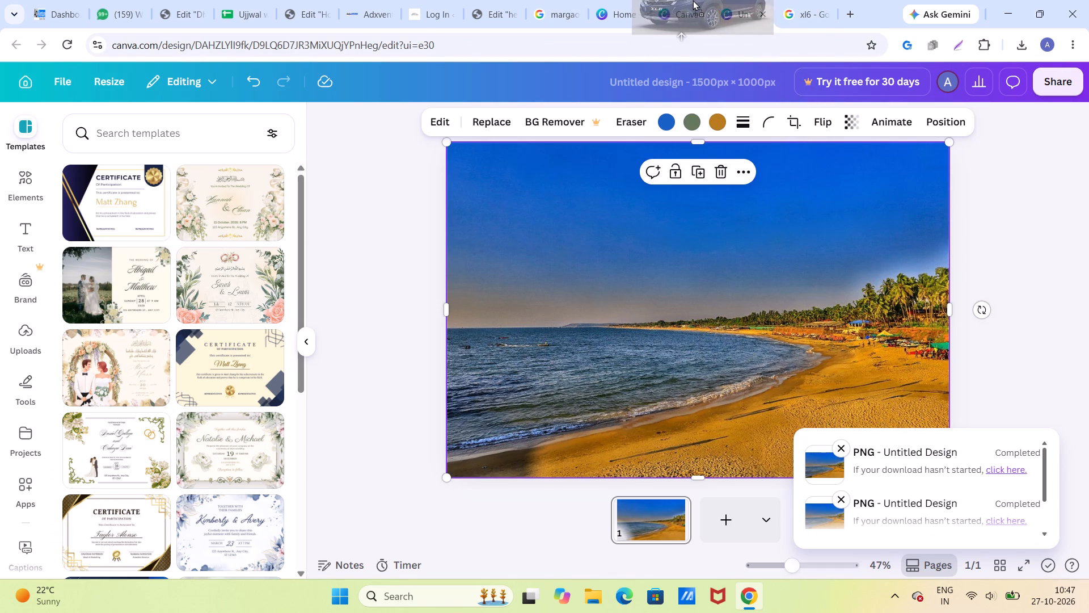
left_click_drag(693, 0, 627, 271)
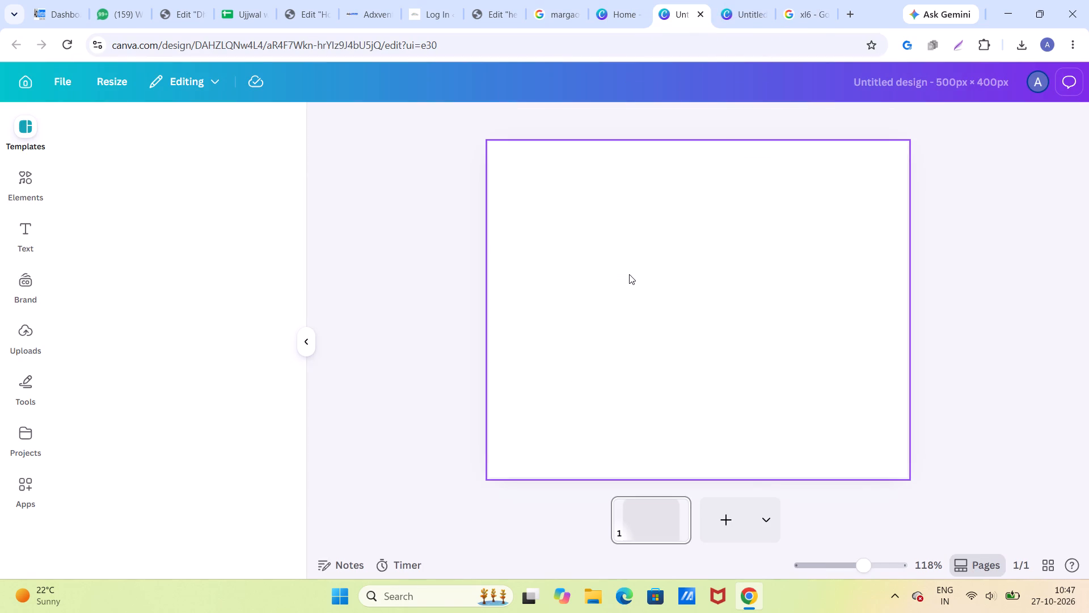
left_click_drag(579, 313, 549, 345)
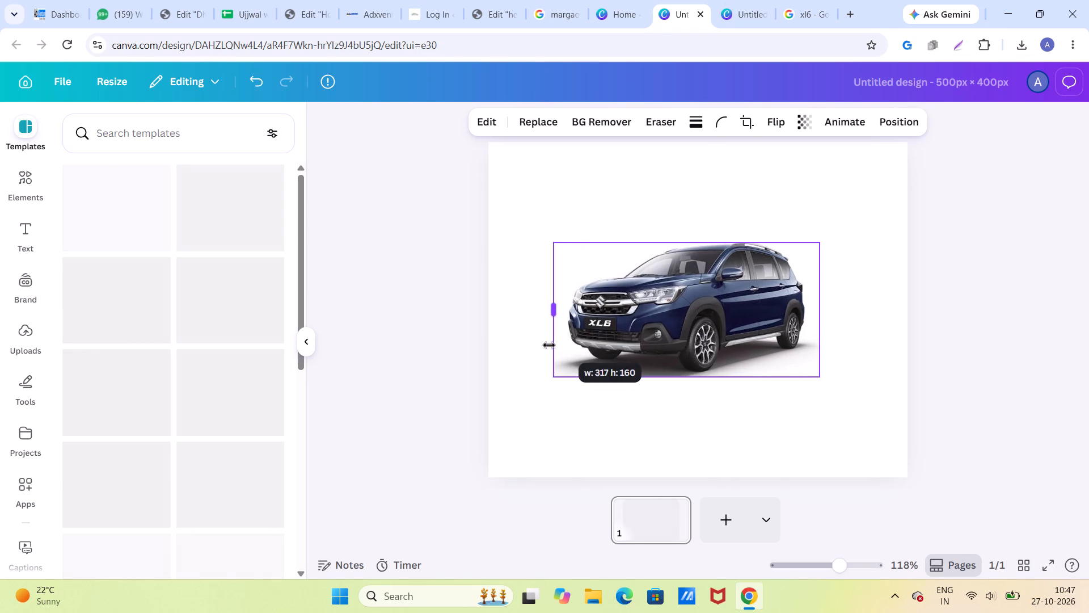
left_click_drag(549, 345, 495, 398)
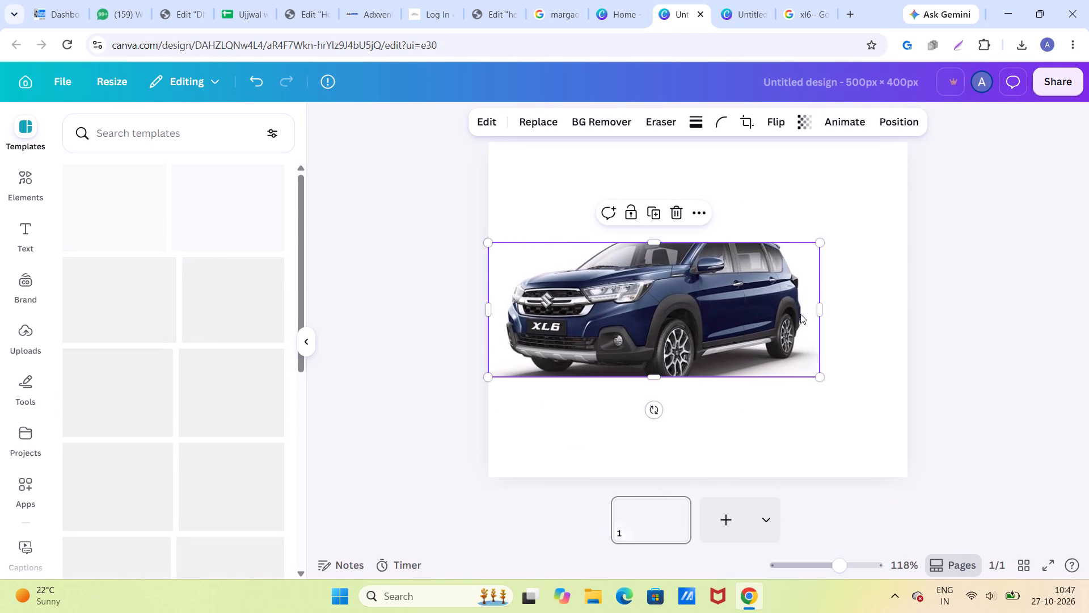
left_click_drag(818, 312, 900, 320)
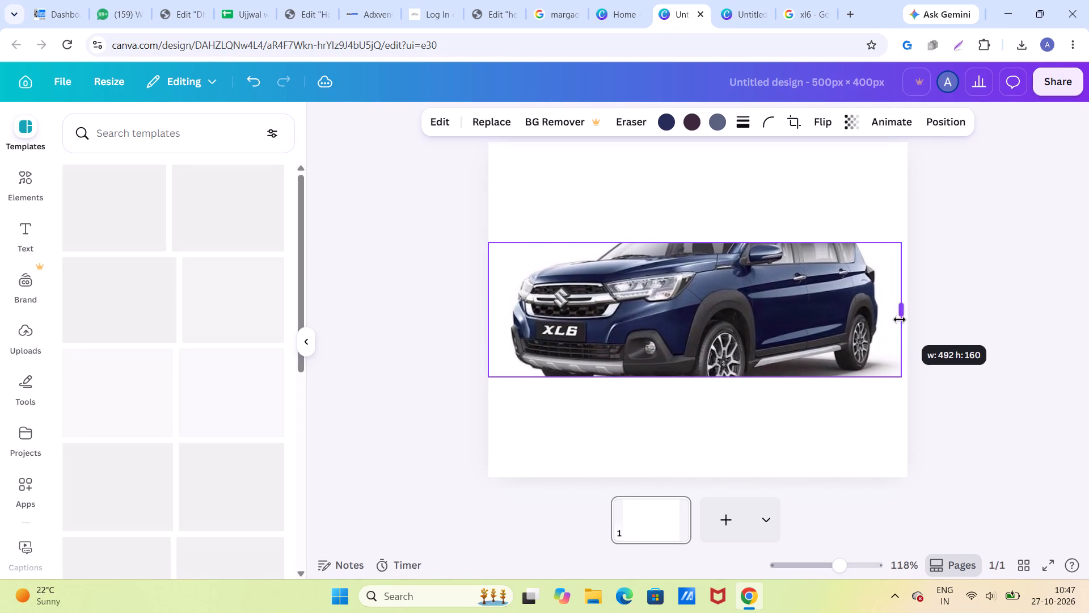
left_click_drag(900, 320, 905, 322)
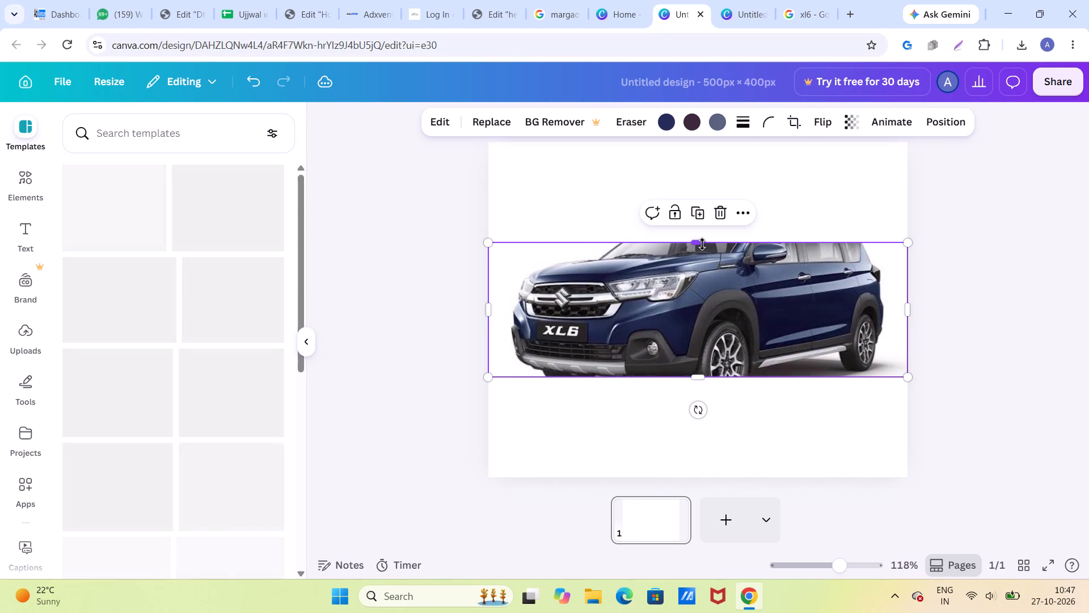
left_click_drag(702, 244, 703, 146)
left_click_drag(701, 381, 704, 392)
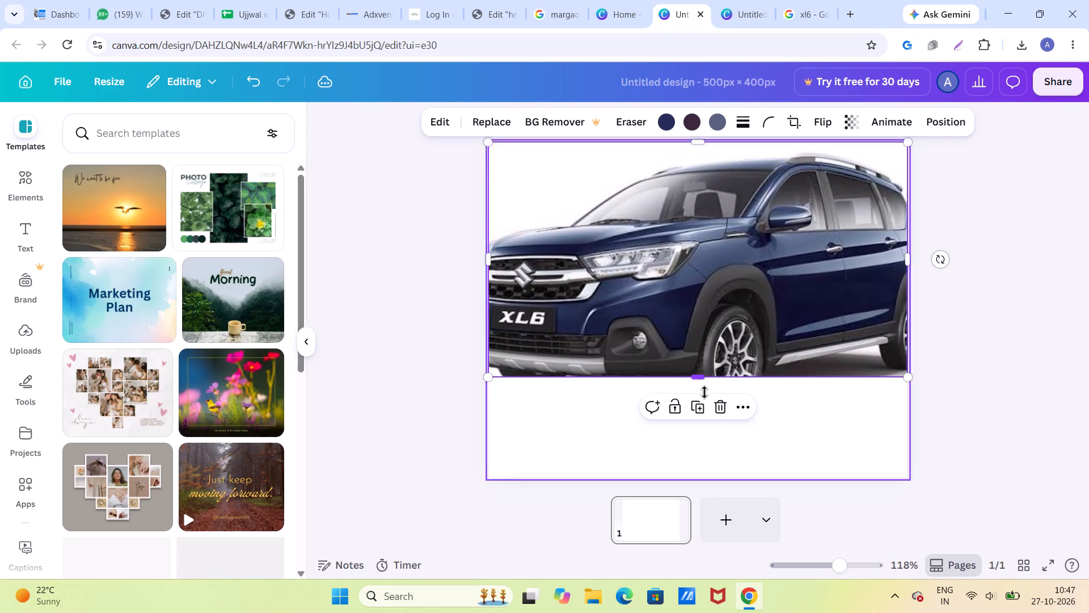
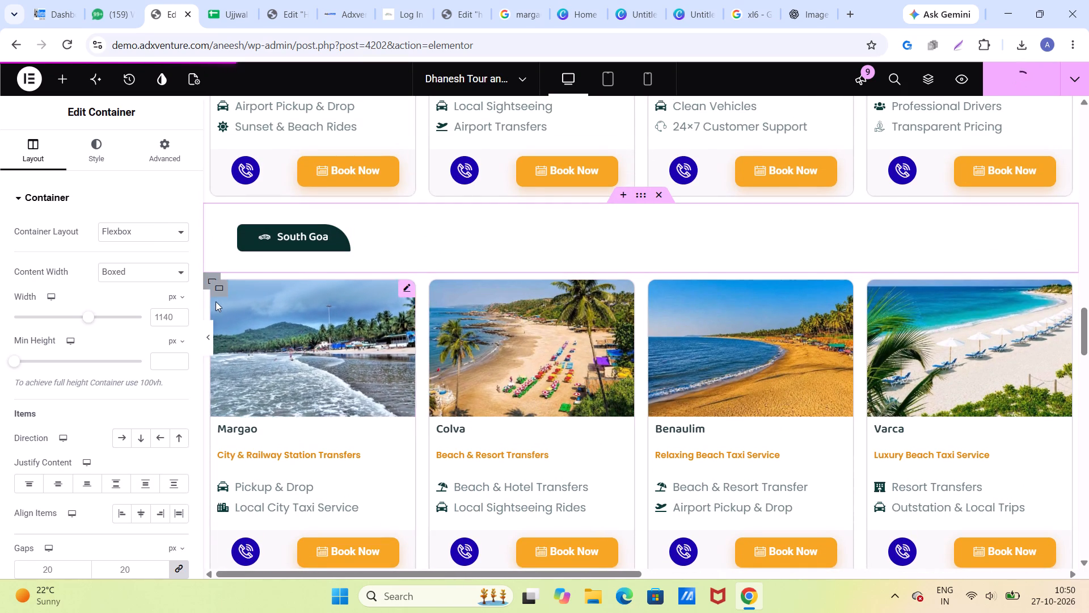
left_click(206, 278)
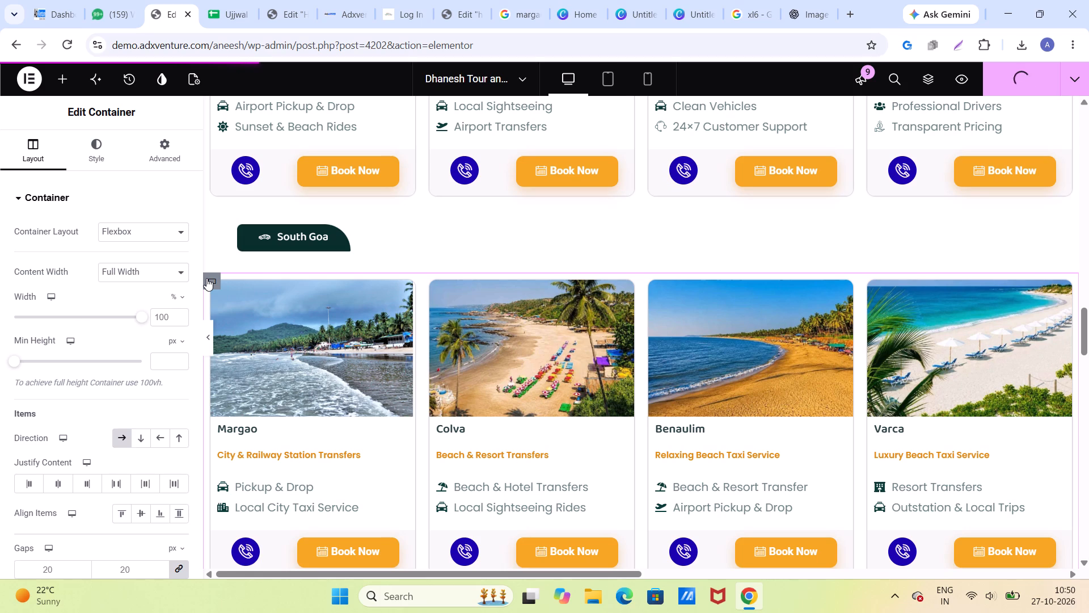
left_click(641, 195)
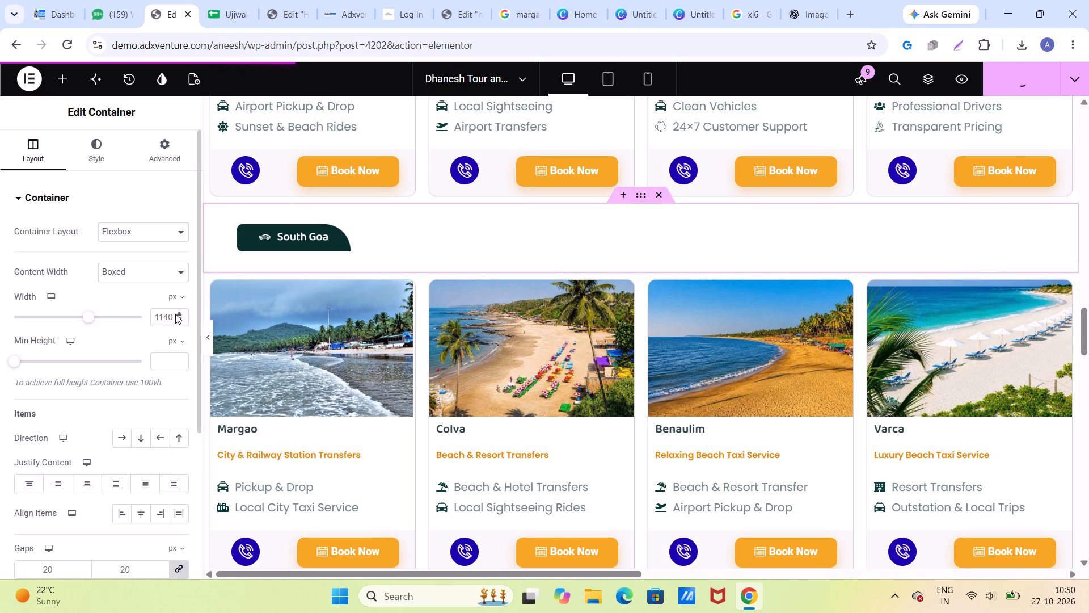
left_click(129, 278)
left_click(124, 303)
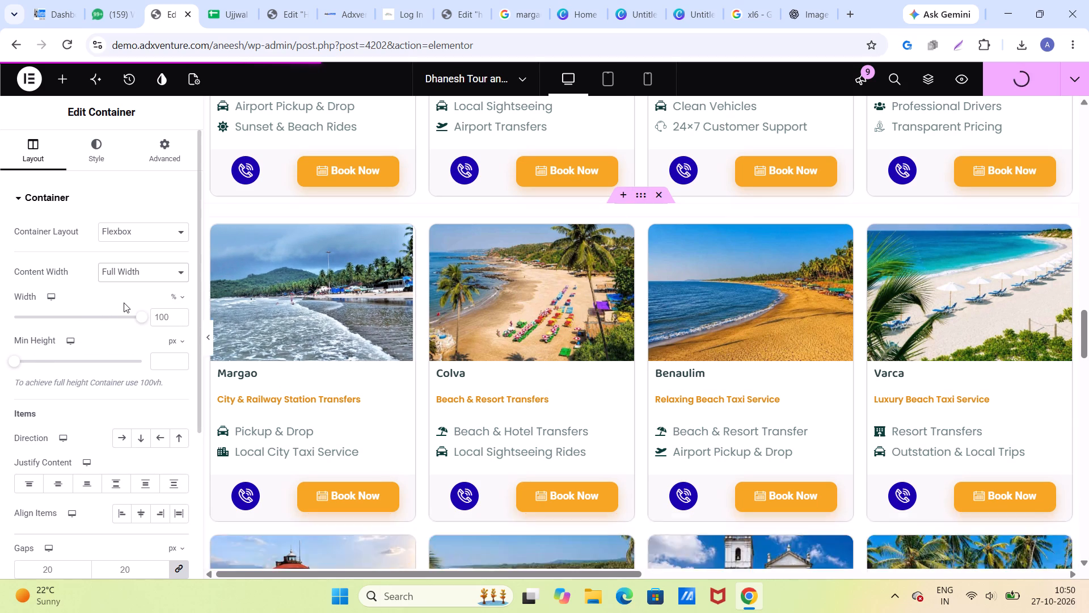
scroll(700, 318, "up", 4)
scroll(638, 335, "up", 5)
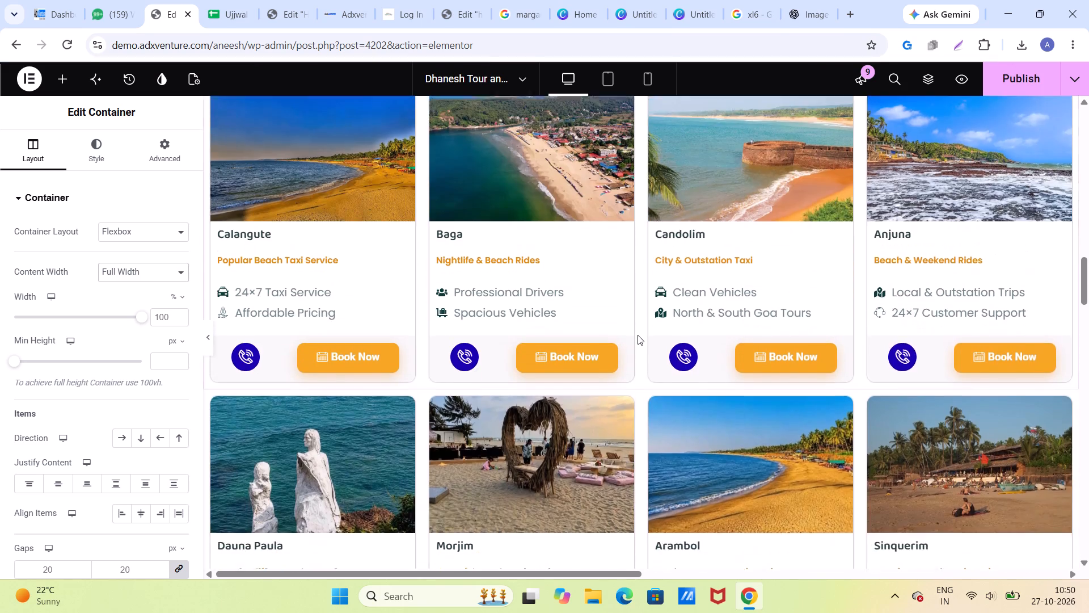
scroll(638, 335, "up", 2)
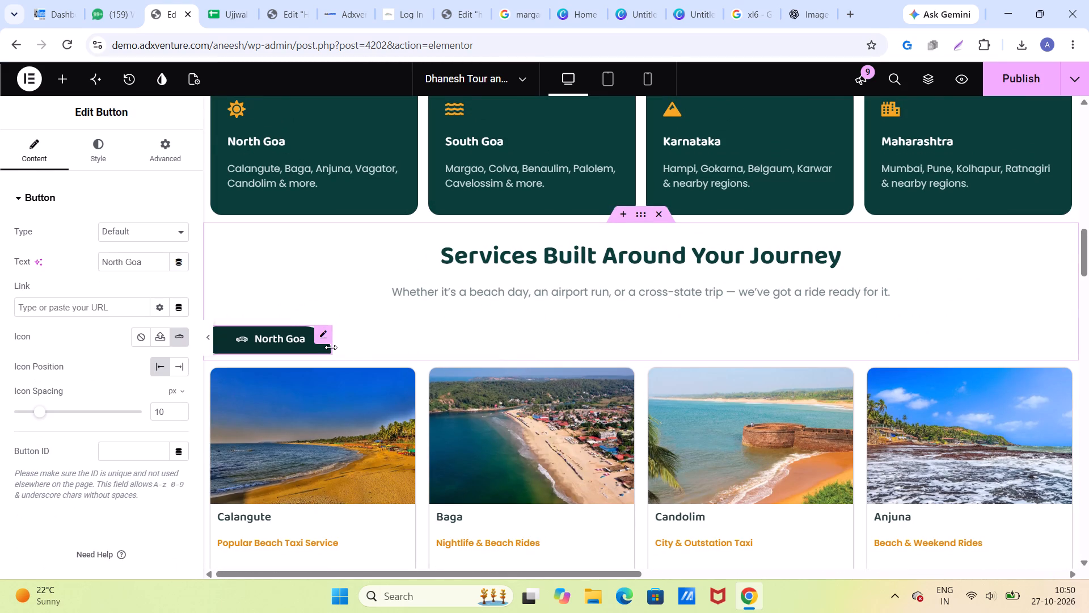
left_click(1027, 88)
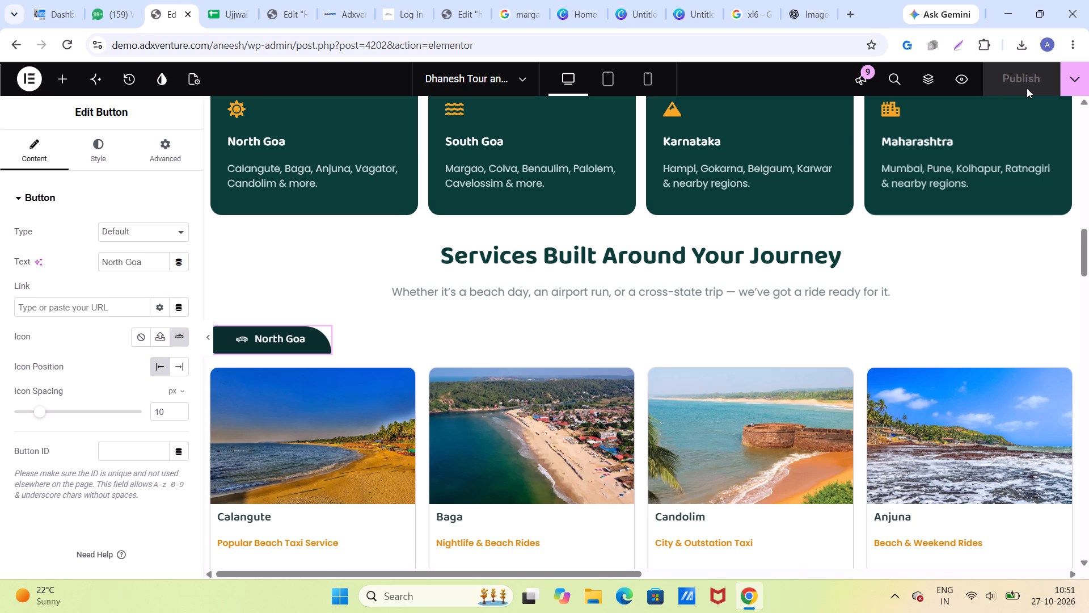
Preview the published page and examine section alignment and widths from the hero down to the Why Choose Us section.
left_click(955, 77)
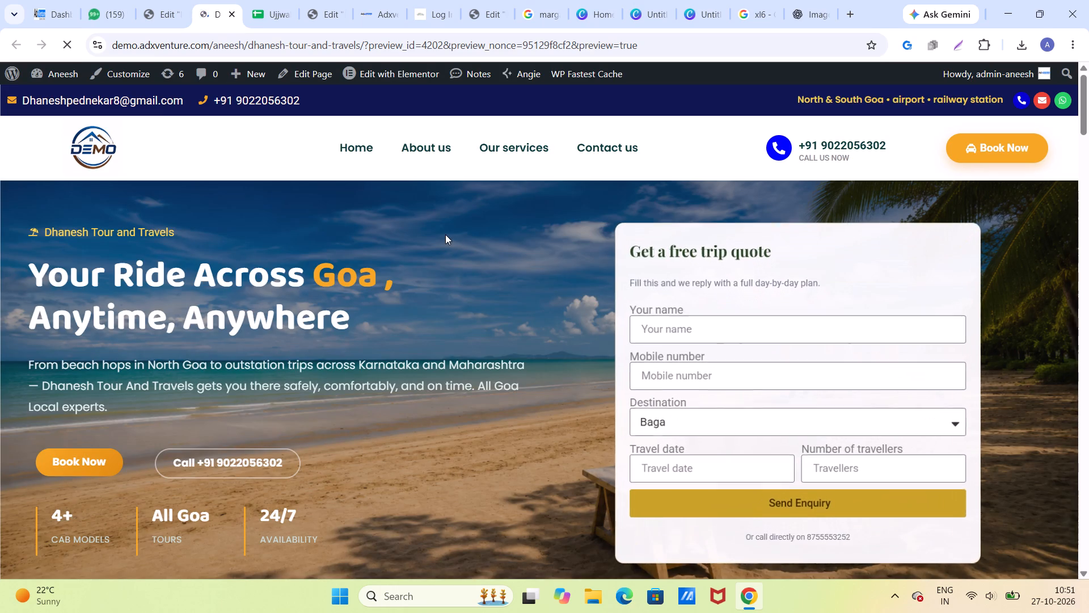
scroll(445, 234, "down", 12)
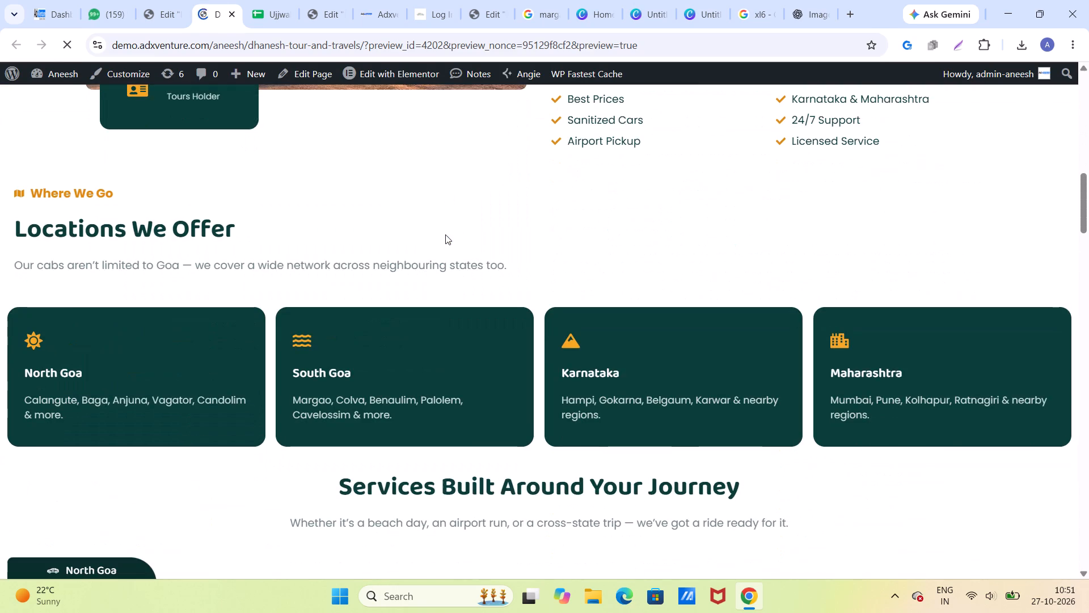
scroll(445, 234, "down", 15)
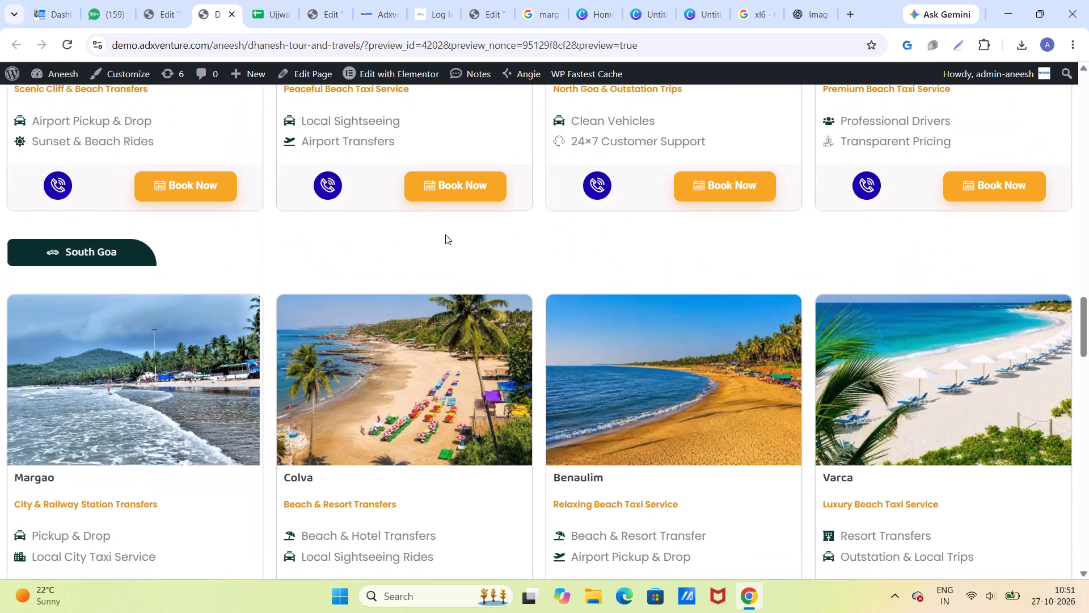
scroll(445, 234, "down", 18)
scroll(445, 234, "down", 5)
scroll(445, 234, "up", 11)
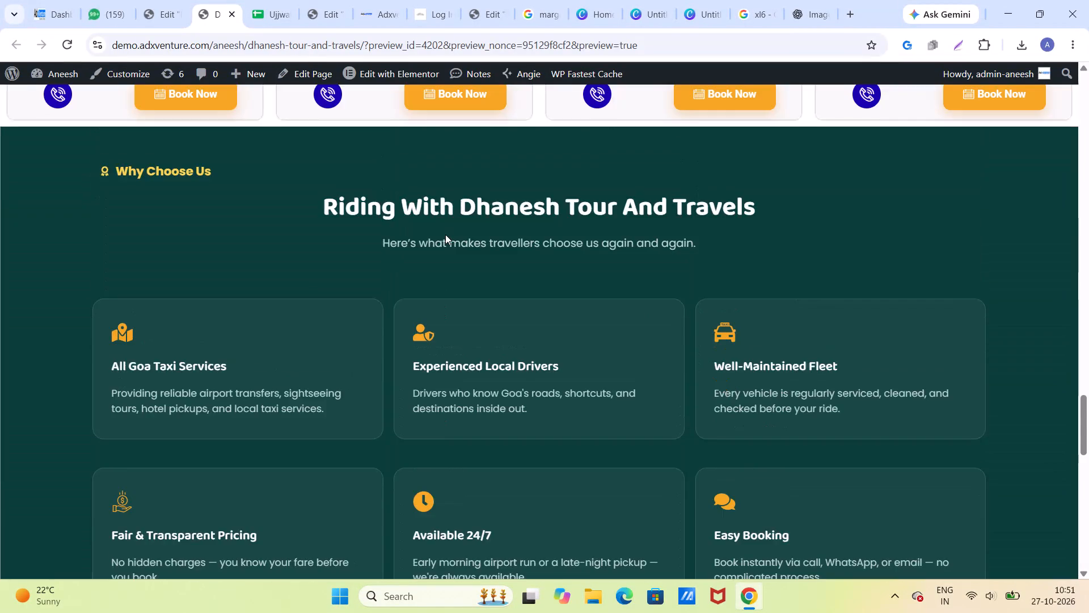
scroll(445, 234, "up", 15)
scroll(445, 234, "up", 8)
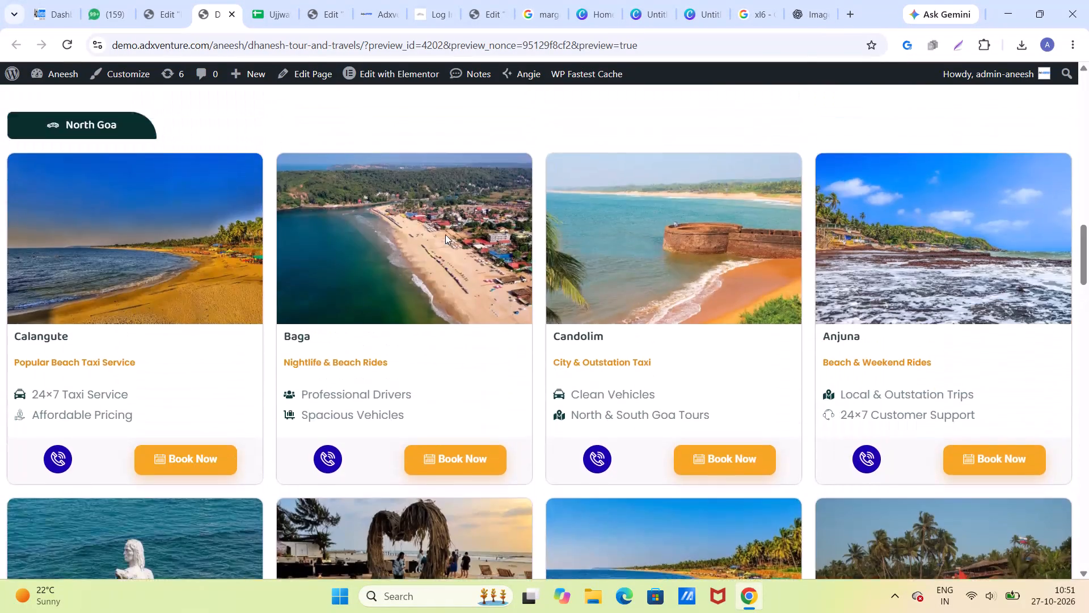
scroll(445, 234, "up", 13)
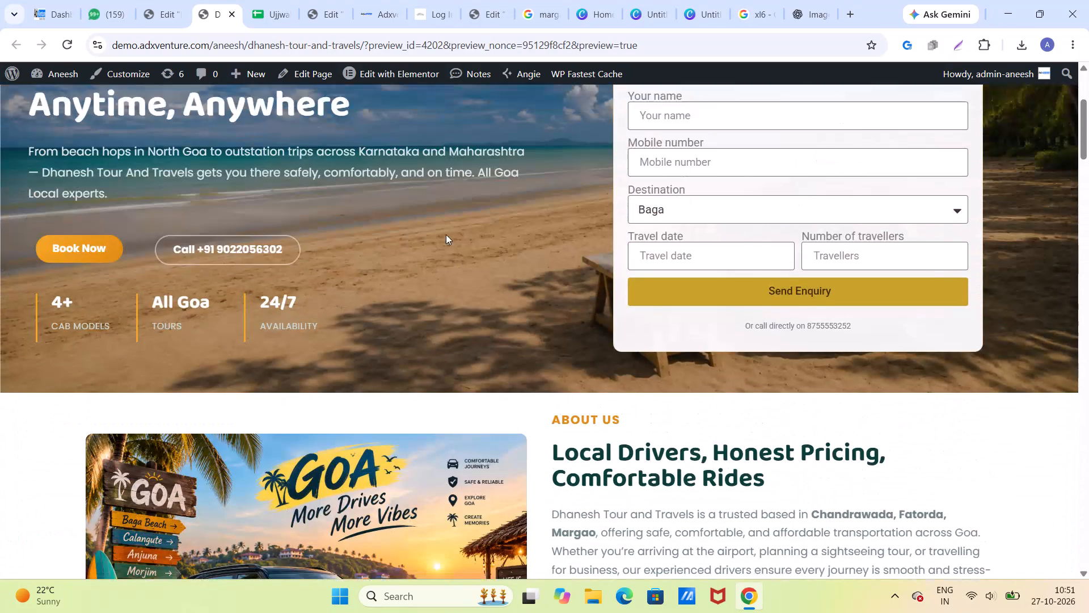
scroll(446, 234, "down", 5)
scroll(446, 234, "up", 3)
scroll(446, 234, "down", 4)
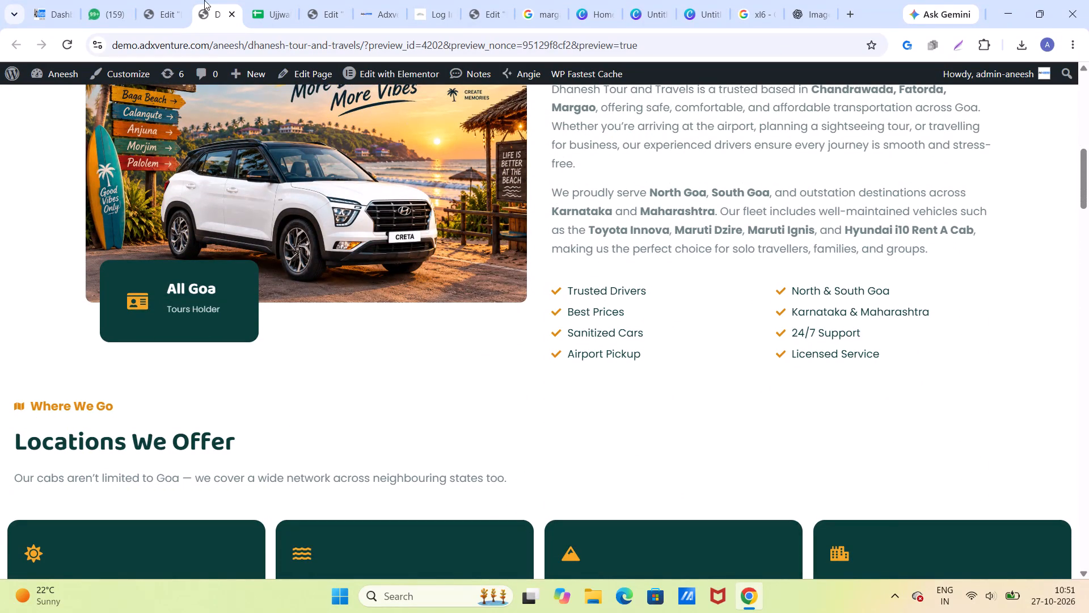
Back in the editor, set the "Locations We Offer" heading container to Boxed content width at 1300 px.
left_click(158, 0)
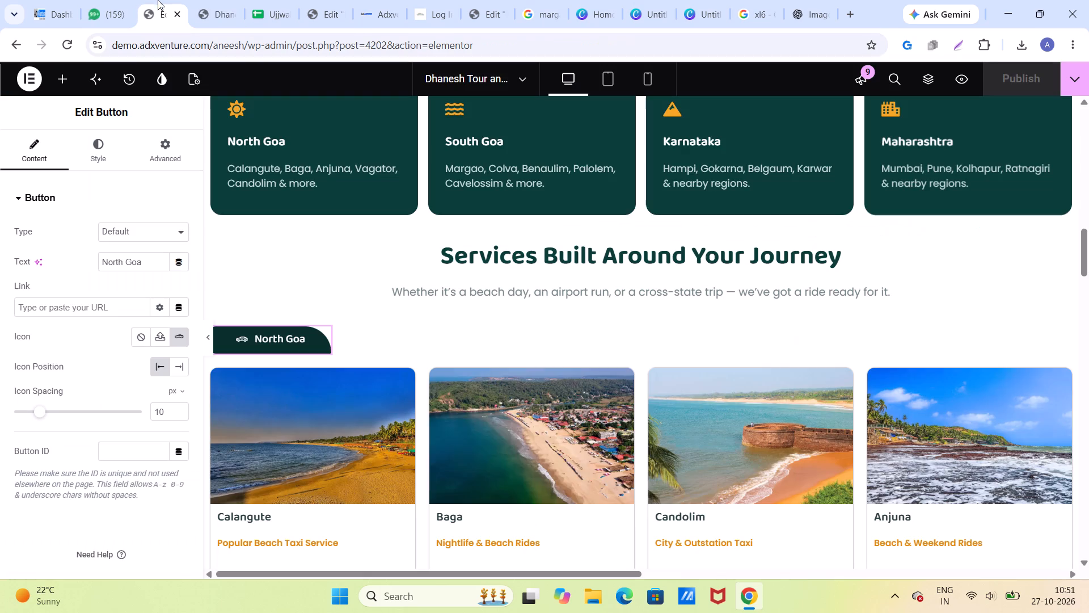
scroll(452, 367, "up", 15)
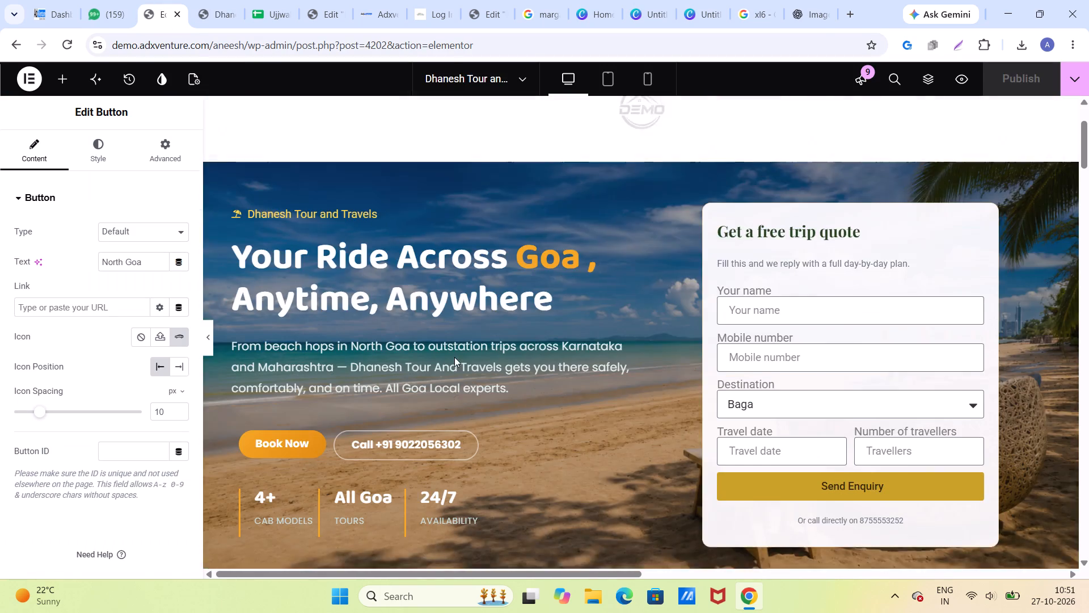
scroll(454, 357, "down", 3)
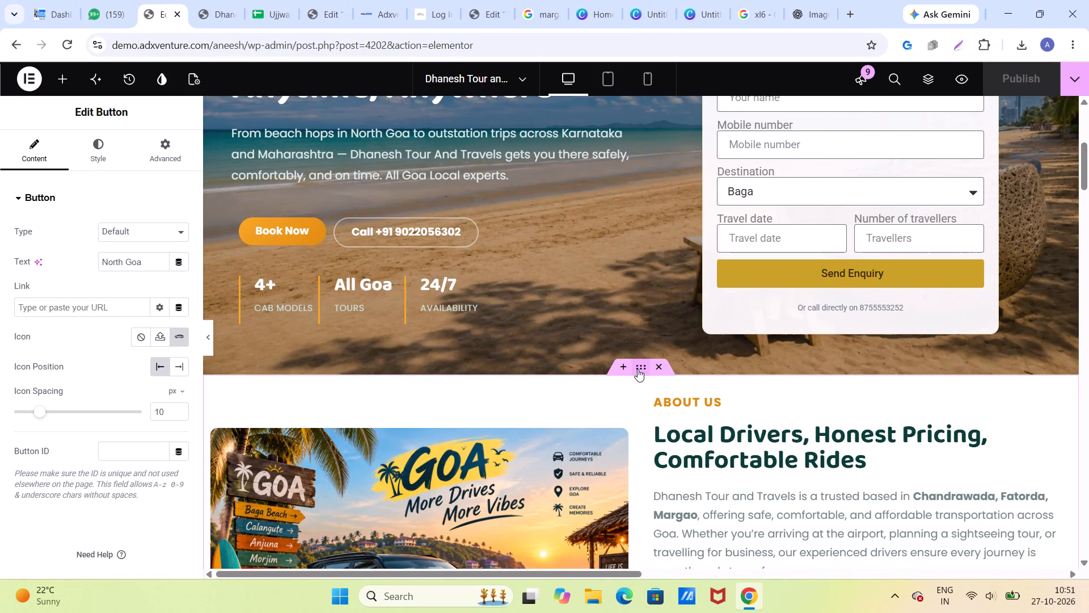
left_click(638, 369)
scroll(565, 419, "down", 7)
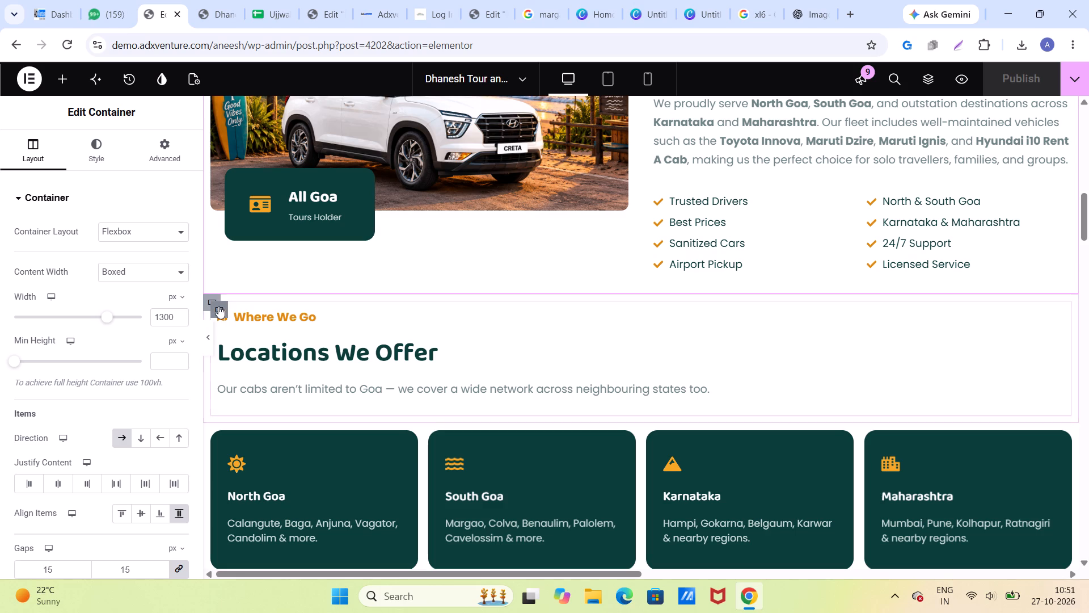
left_click(213, 296)
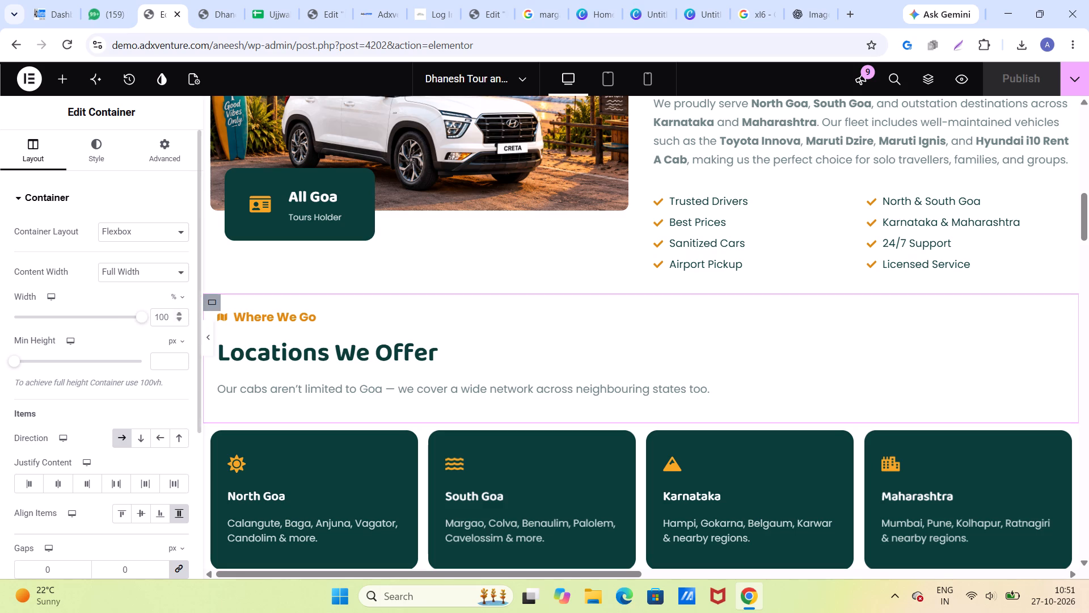
left_click(140, 270)
left_click(137, 284)
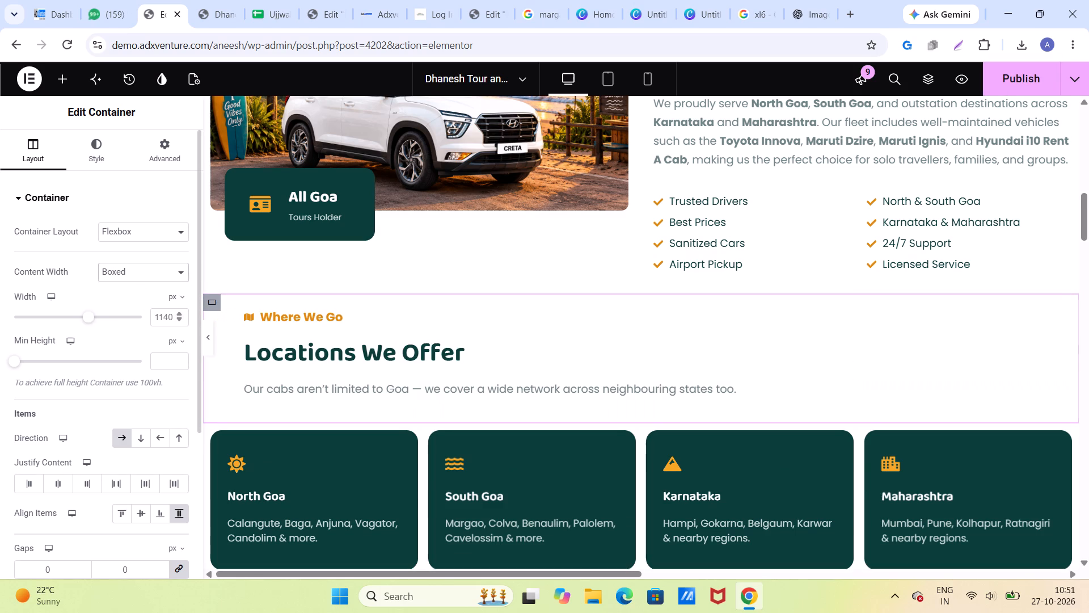
left_click(152, 313)
key("1")
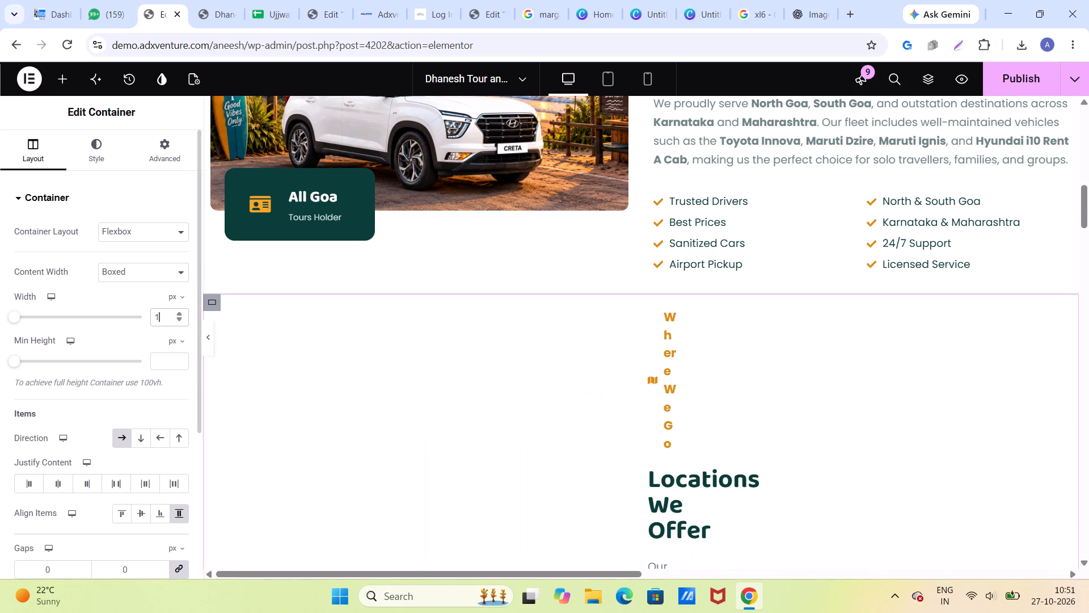
type("300")
Set the container holding the four location cards, North Goa to Maharashtra, to Boxed content width at 1300 px.
scroll(636, 324, "down", 3)
left_click(215, 216)
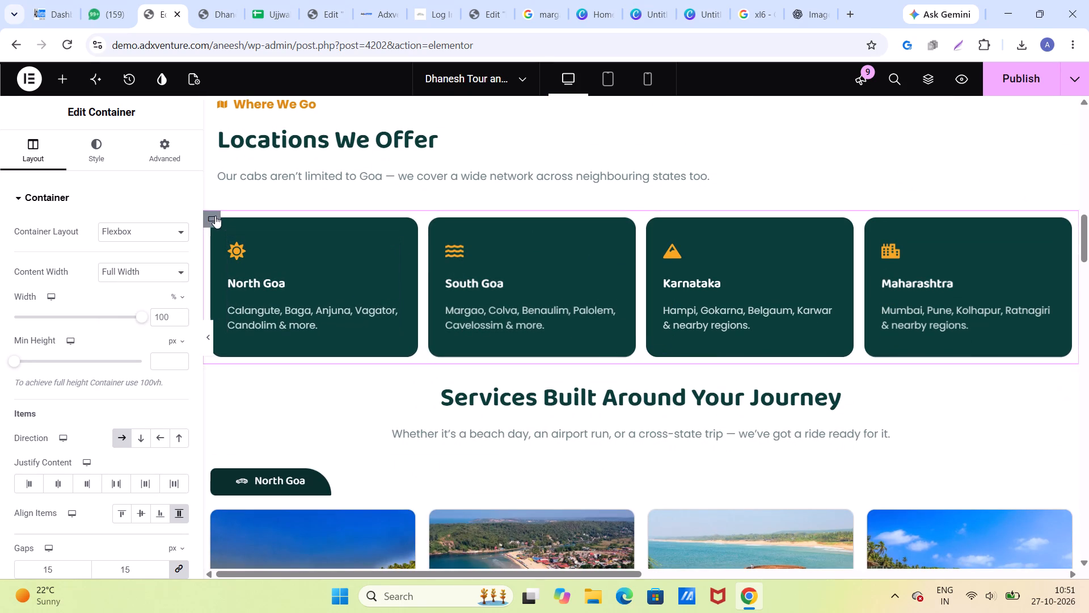
left_click(137, 271)
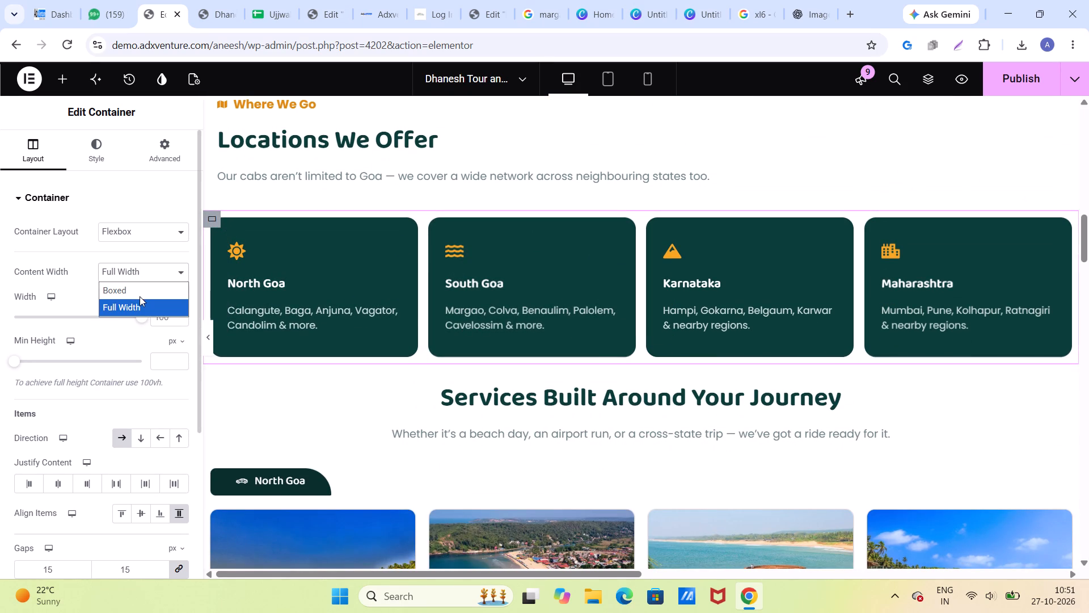
left_click(136, 293)
left_click(153, 312)
type("1300")
Set the "Services Built Around Your Journey" container with the North Goa label to Boxed content width at 1300 px.
scroll(416, 359, "down", 2)
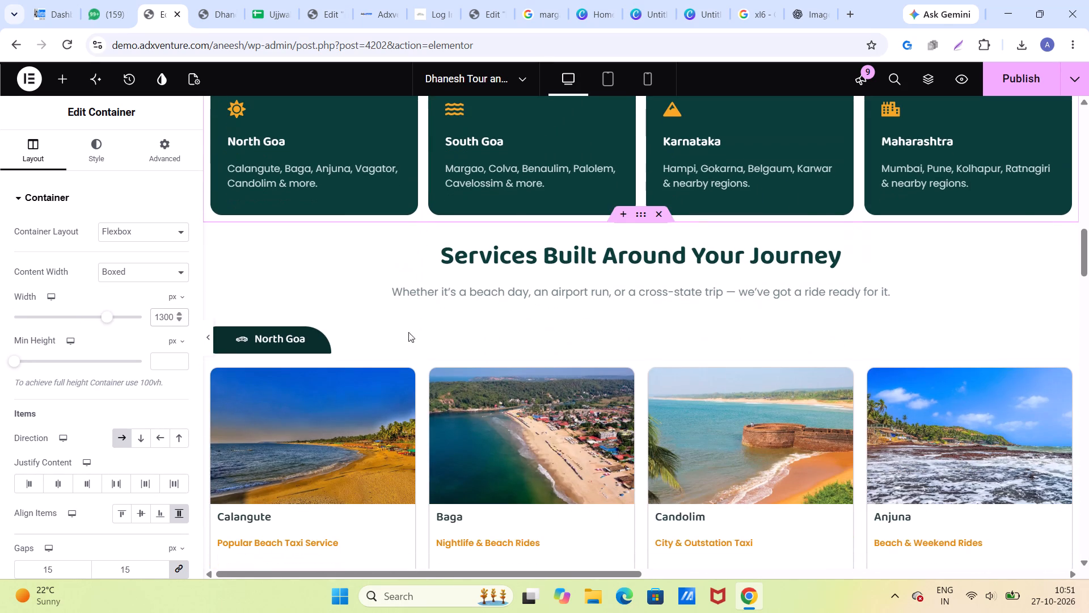
left_click(640, 216)
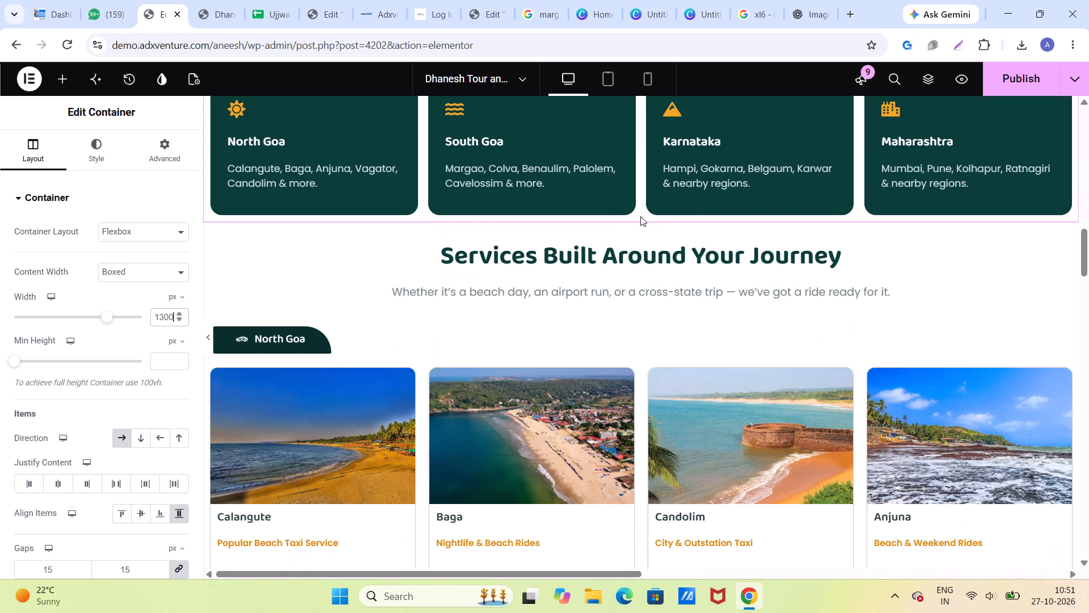
left_click(636, 219)
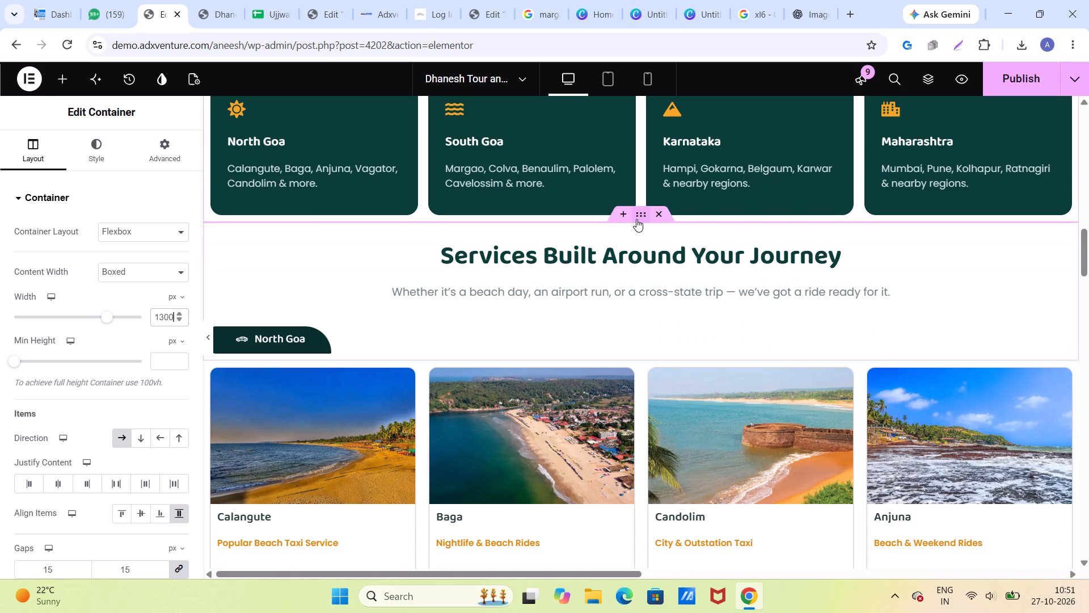
left_click(130, 275)
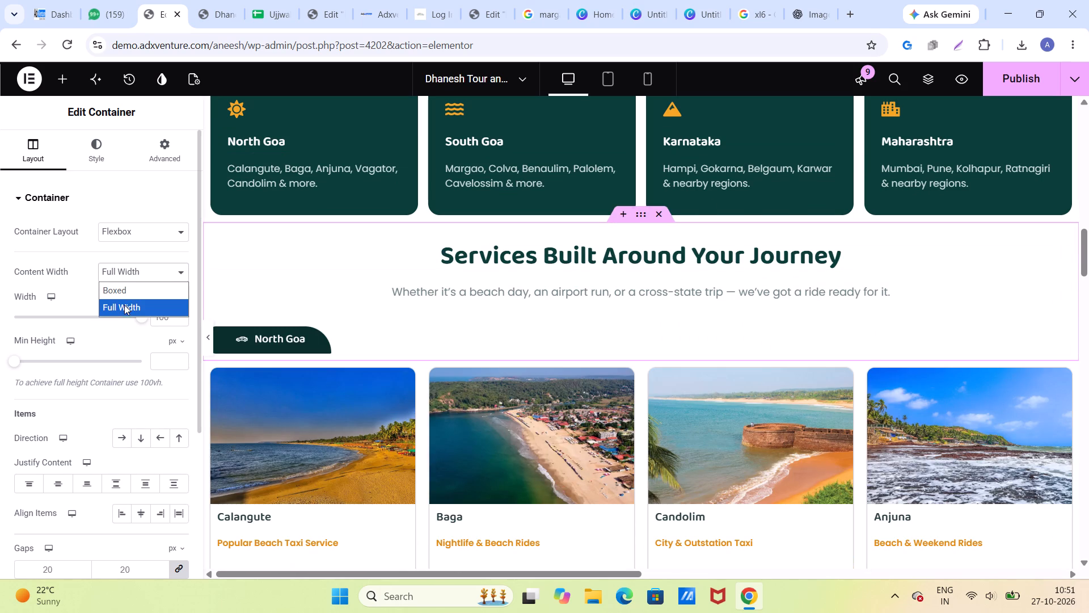
left_click(124, 290)
left_click(152, 315)
type("1300")
Set the container holding the first North Goa card row, Calangute to Anjuna, to Boxed content width at 1300 px.
scroll(423, 338, "down", 2)
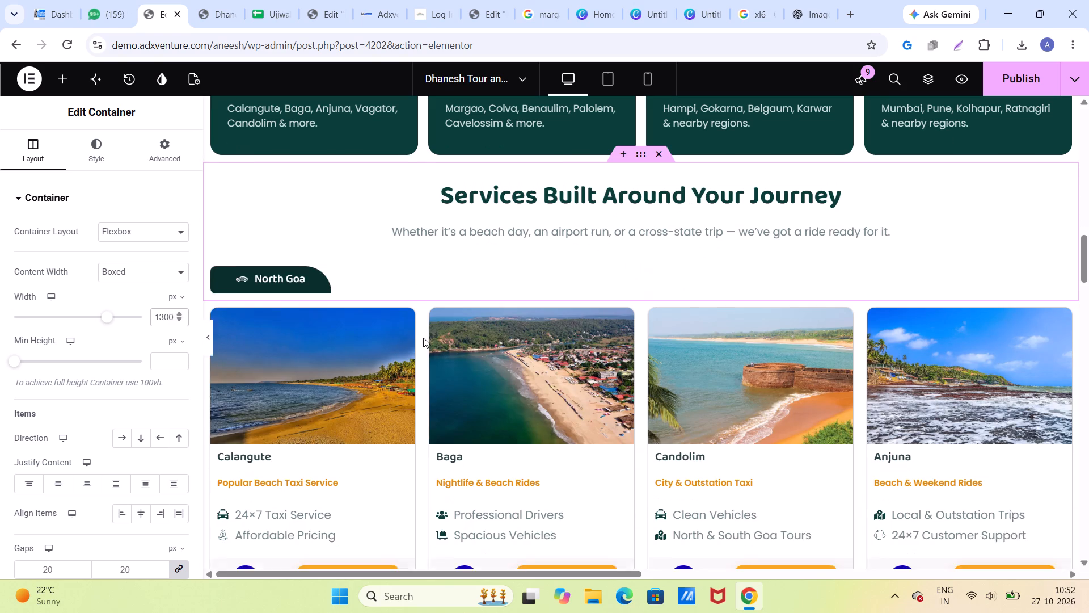
left_click(214, 225)
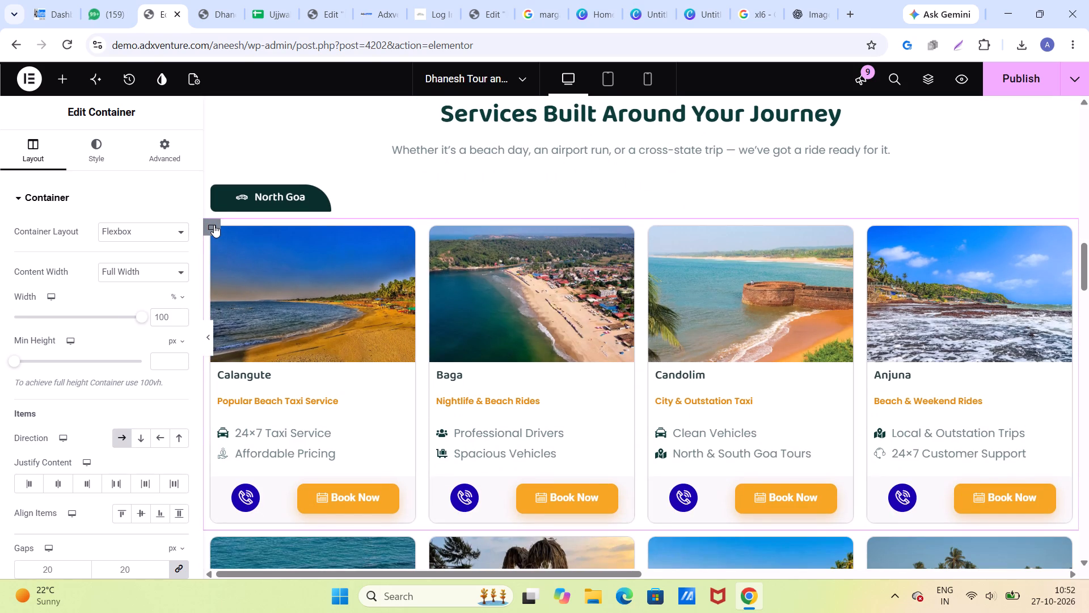
left_click(150, 271)
left_click(146, 292)
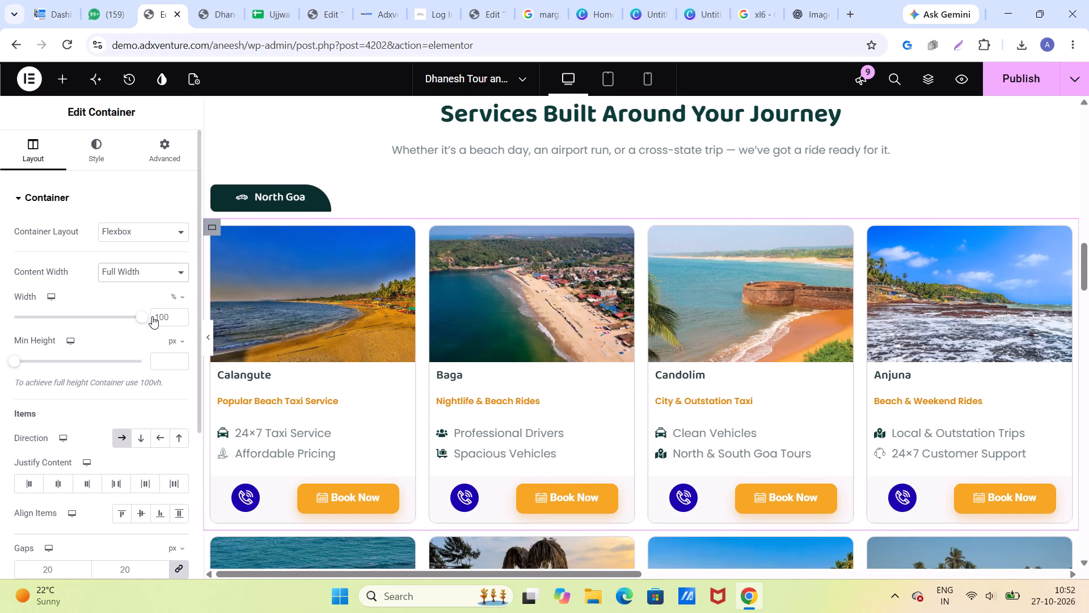
left_click(153, 316)
type("1300")
Set the container holding the second North Goa card row, Dauna Paula to Sinquerim, to Boxed content width at 1300 px.
scroll(513, 322, "down", 3)
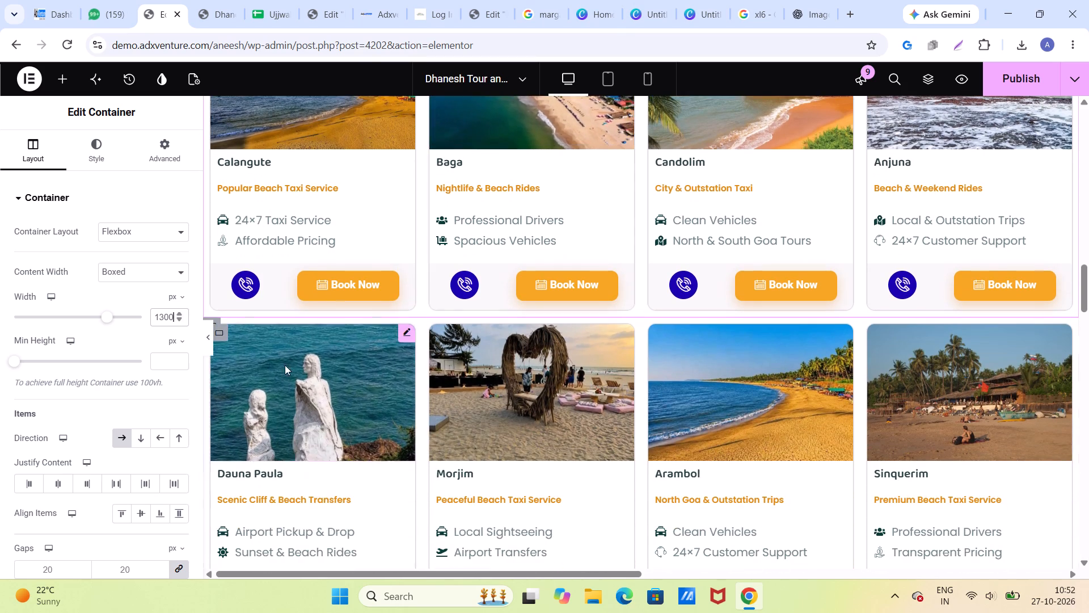
scroll(276, 352, "down", 1)
left_click(212, 253)
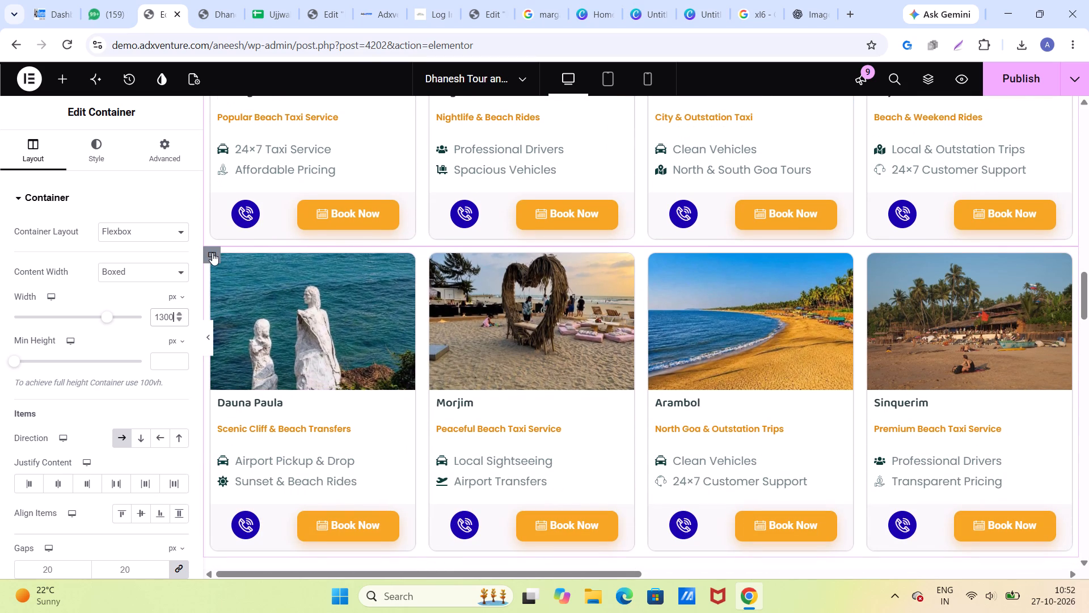
left_click(141, 276)
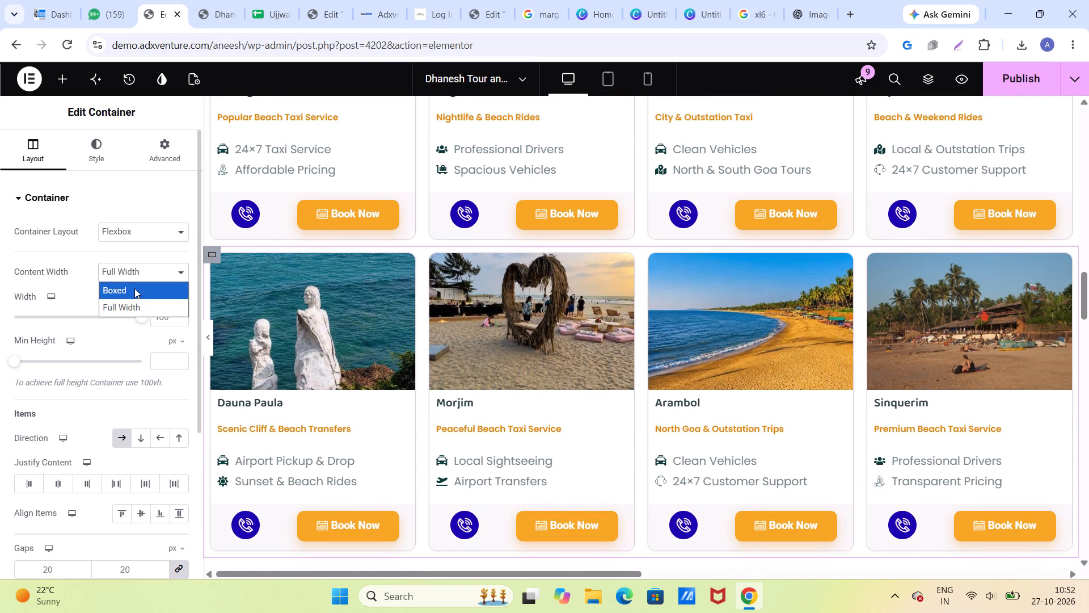
left_click(134, 288)
left_click(153, 315)
type("1300")
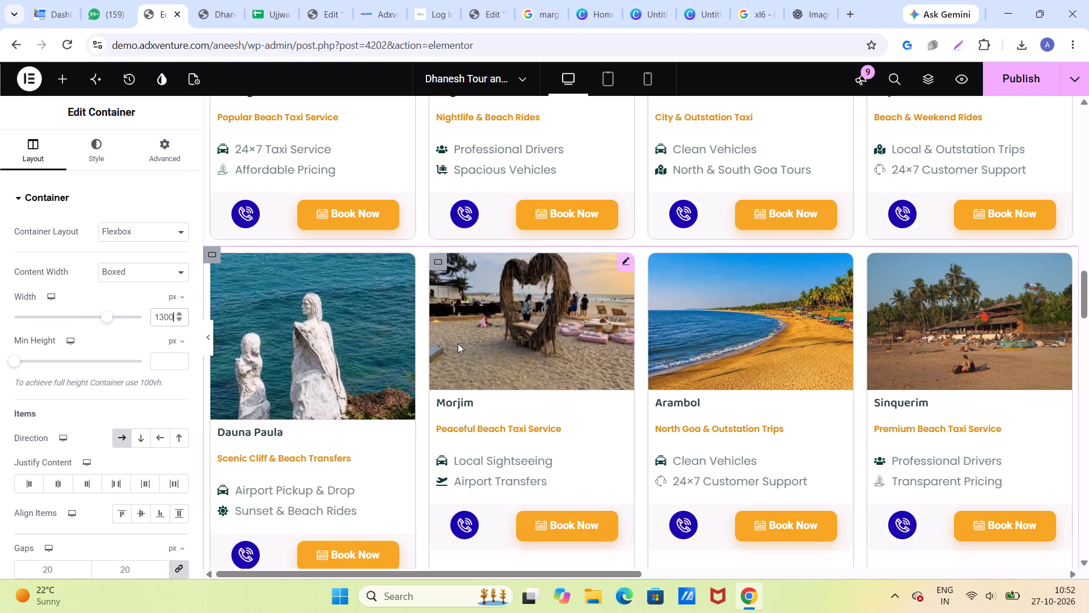
Set the container with the South Goa label to Boxed content width at 1300 px.
scroll(458, 343, "down", 4)
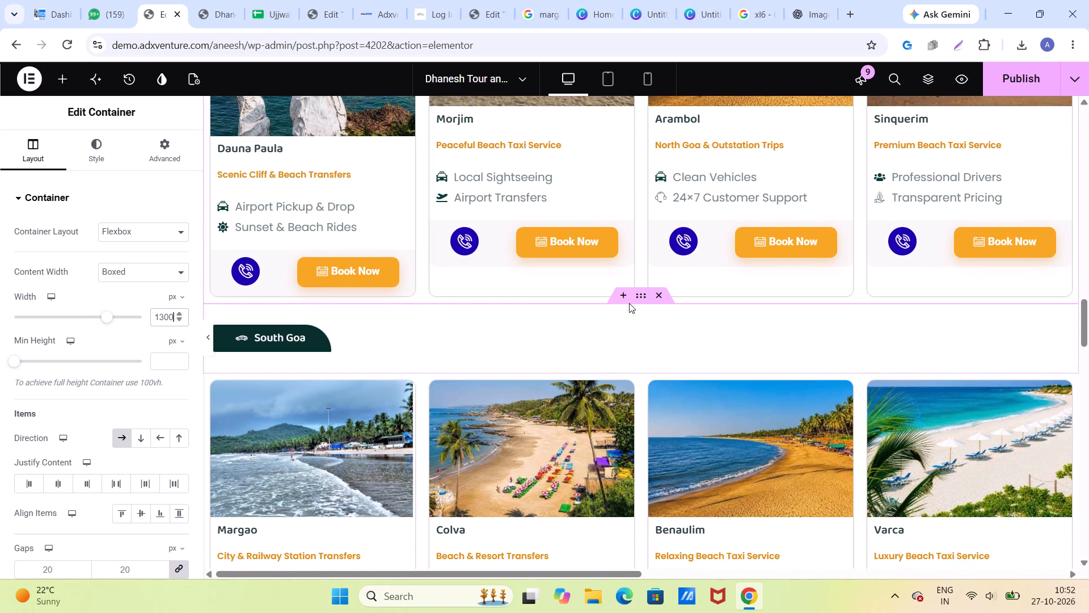
left_click(643, 297)
left_click(167, 267)
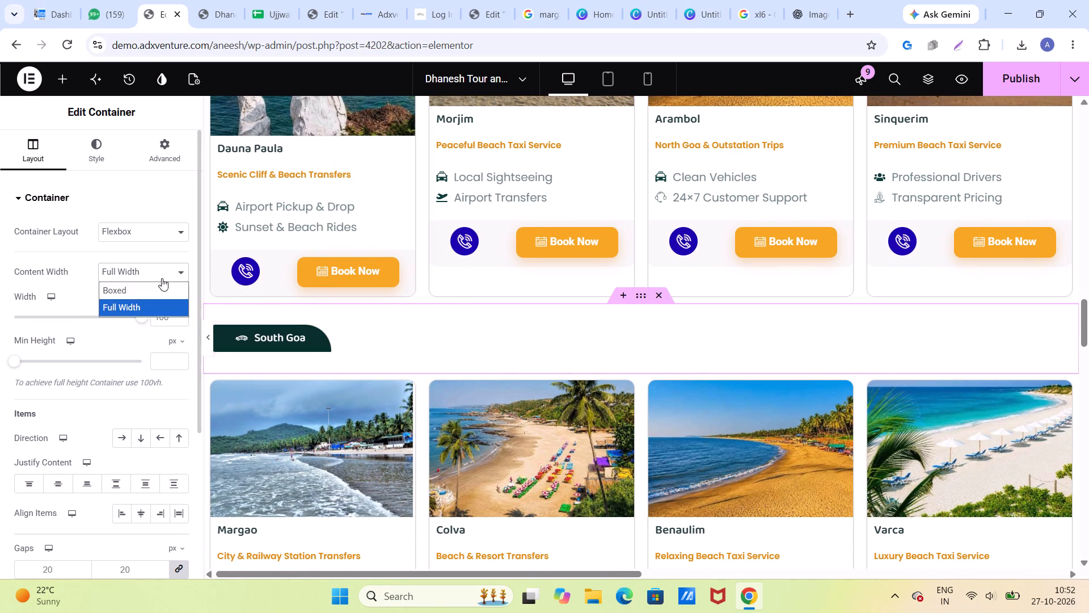
left_click(145, 285)
left_click(150, 313)
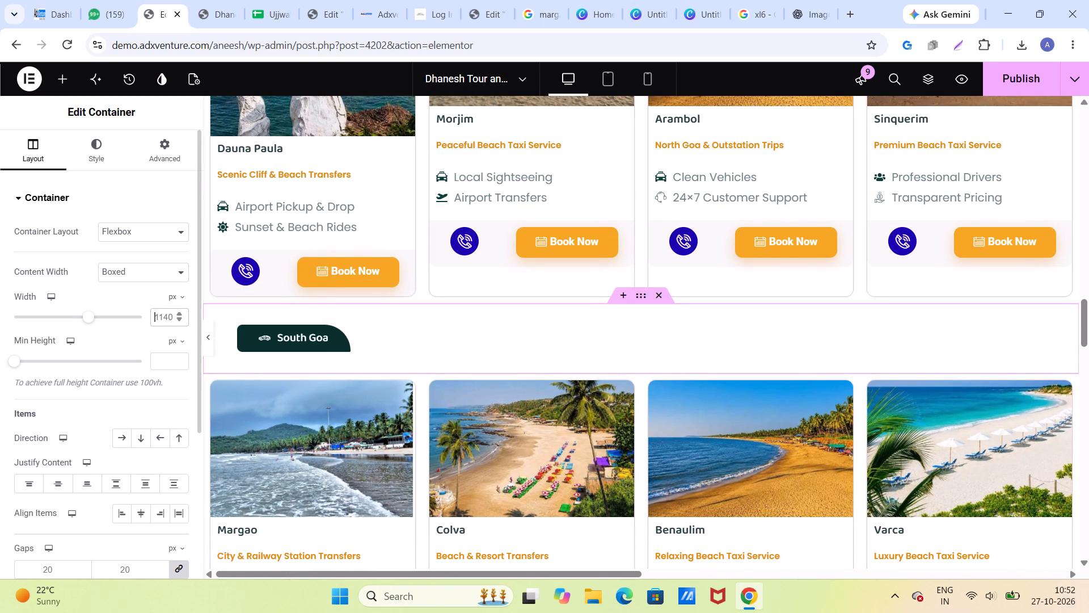
type("13")
type("00")
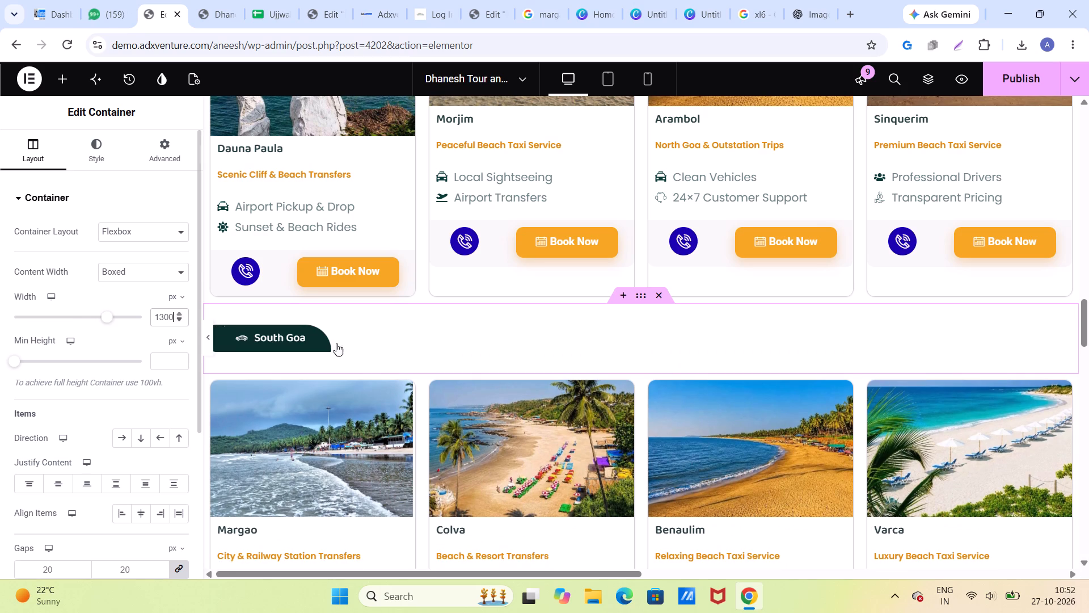
Set the container holding the first South Goa card row, Margao to Varca, to Boxed content width at 1300 px.
scroll(511, 317, "down", 3)
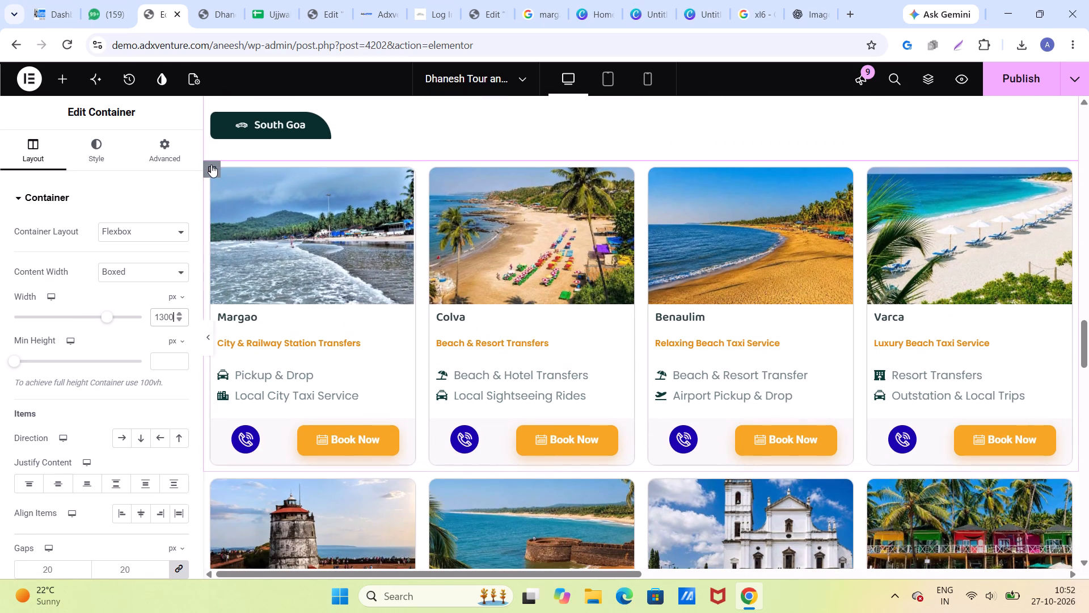
left_click(211, 165)
left_click(150, 274)
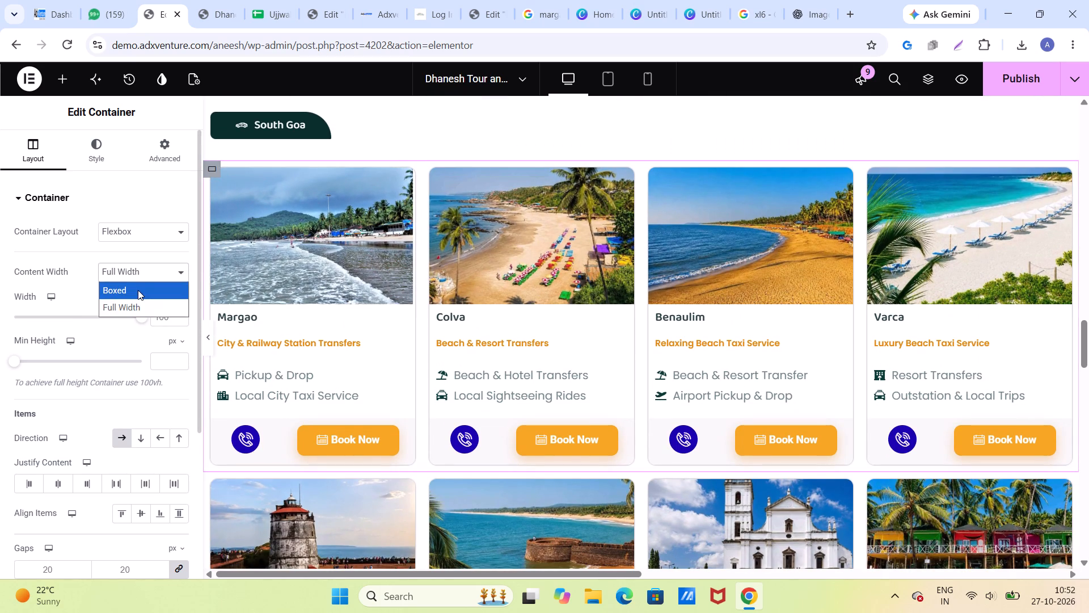
left_click(138, 290)
left_click(151, 318)
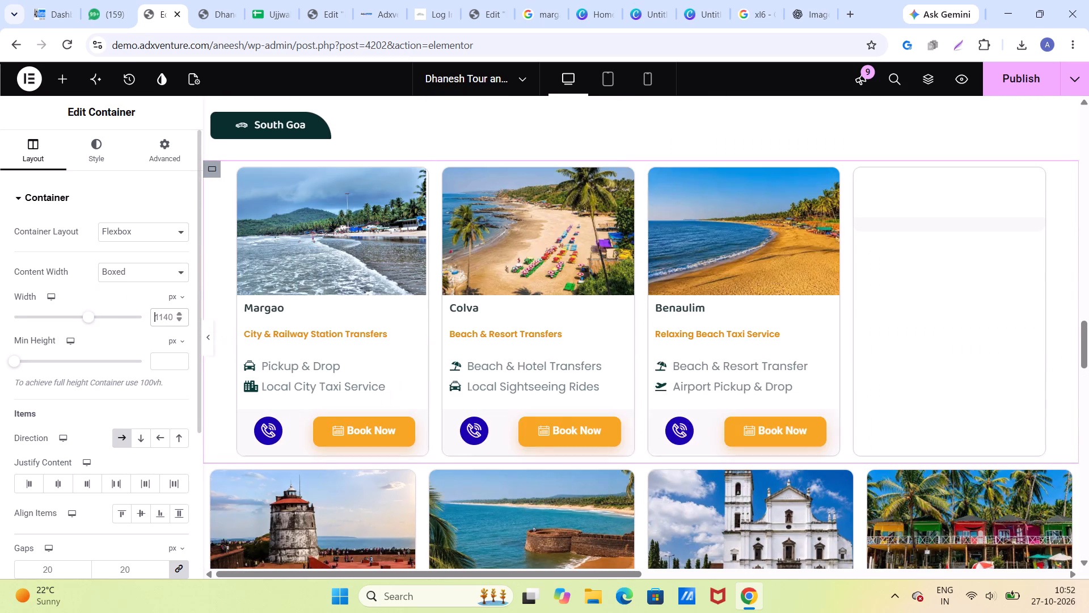
type("1300")
Set the container holding the second South Goa card row, Cavelossim to Agonda, to Boxed content width at 1300 px.
scroll(467, 323, "down", 4)
left_click(217, 226)
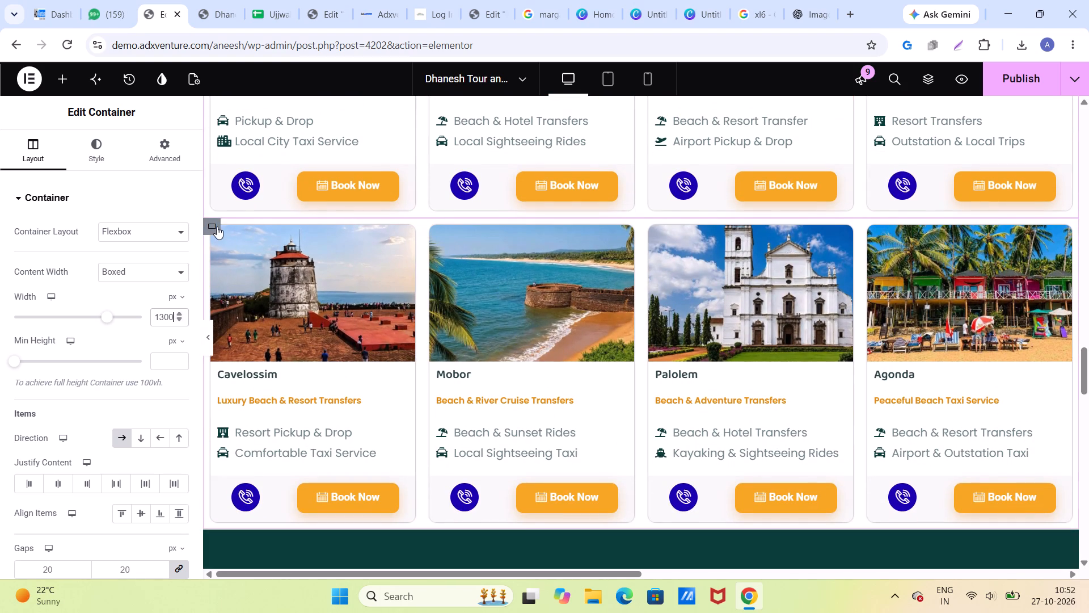
left_click(152, 267)
left_click(142, 291)
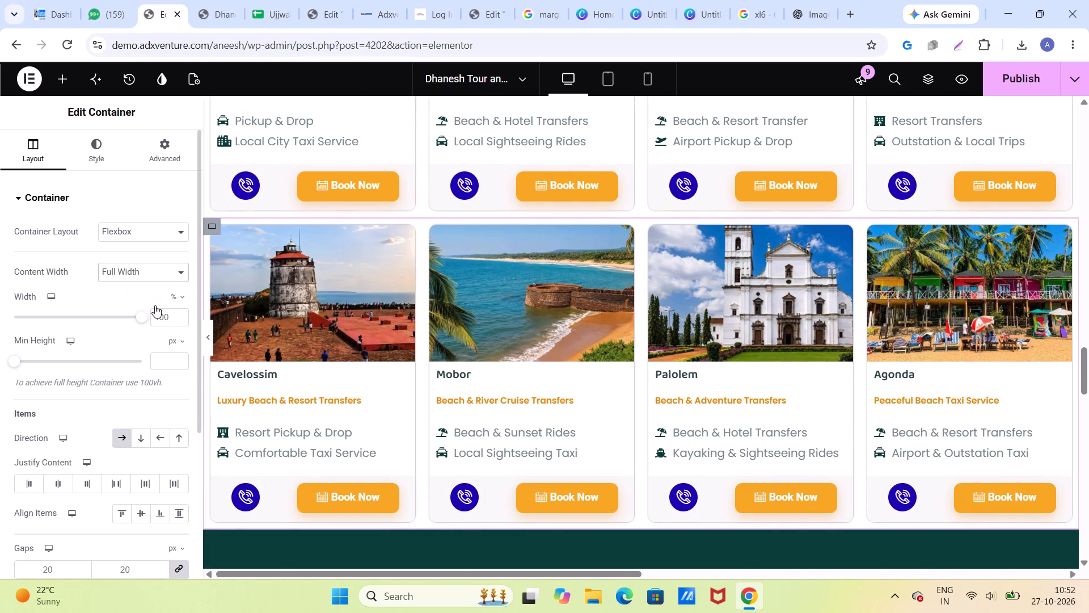
left_click(155, 312)
type("13")
type("00")
Check the content width settings of the Why Choose Us and Our Fleet containers, and examine the layout down to the footer.
scroll(560, 320, "down", 3)
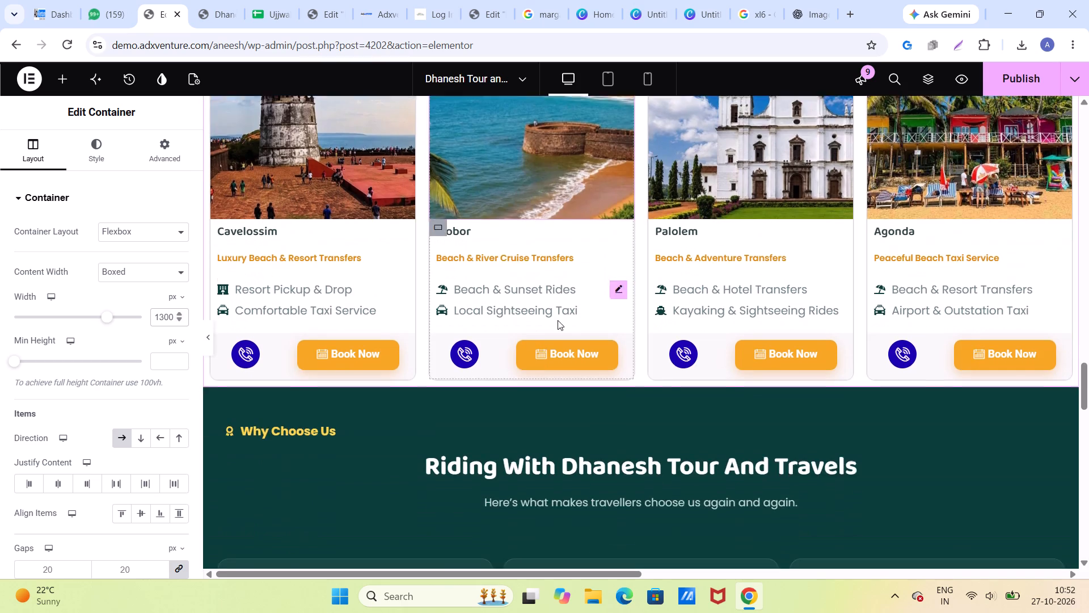
scroll(558, 320, "down", 2)
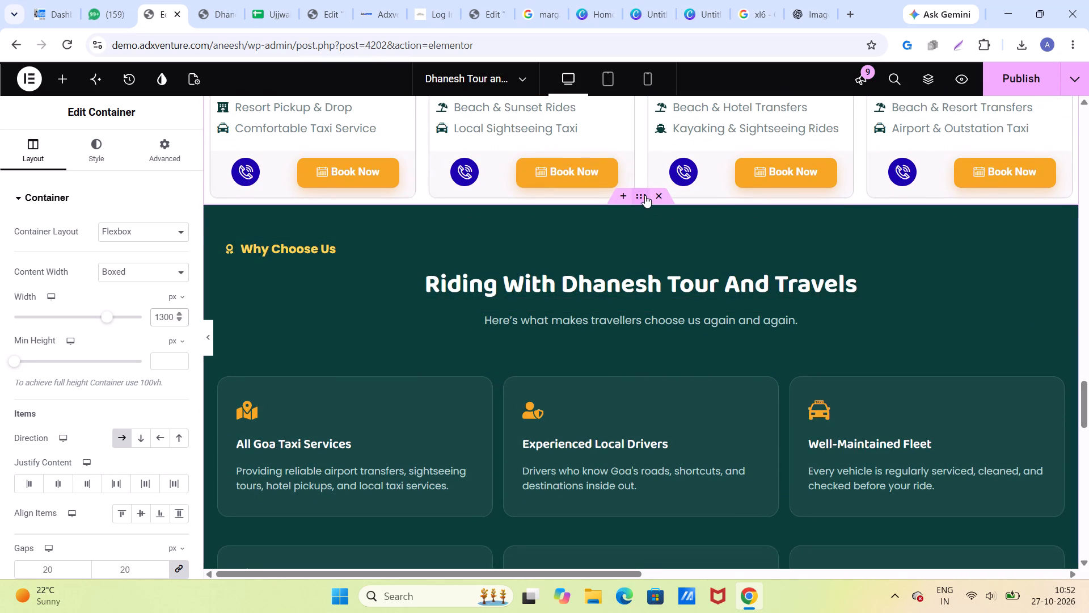
left_click(645, 195)
scroll(503, 310, "down", 3)
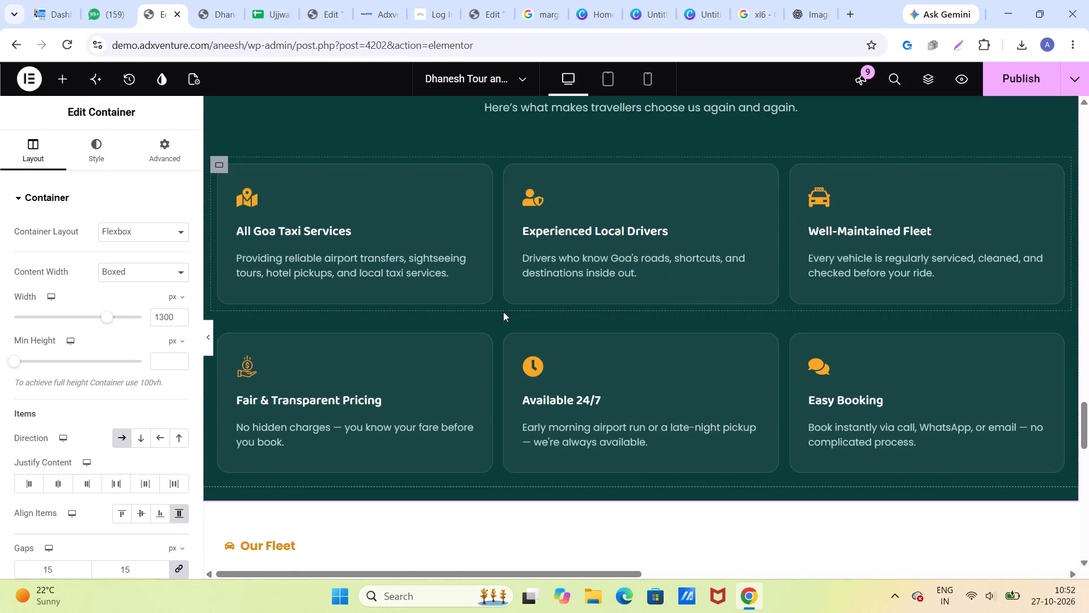
scroll(503, 312, "down", 3)
left_click(638, 280)
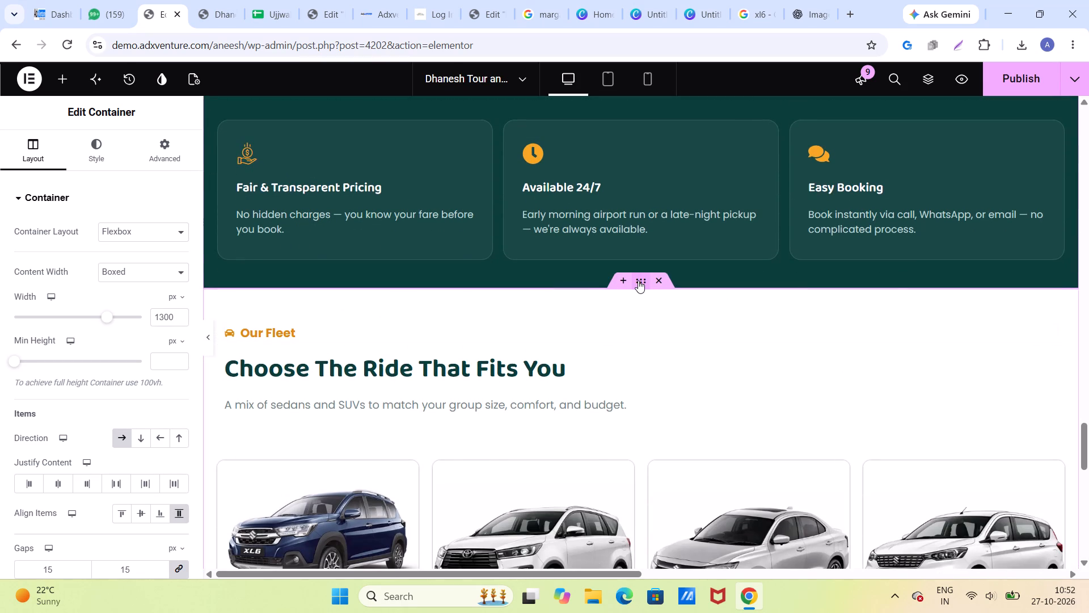
scroll(555, 341, "down", 2)
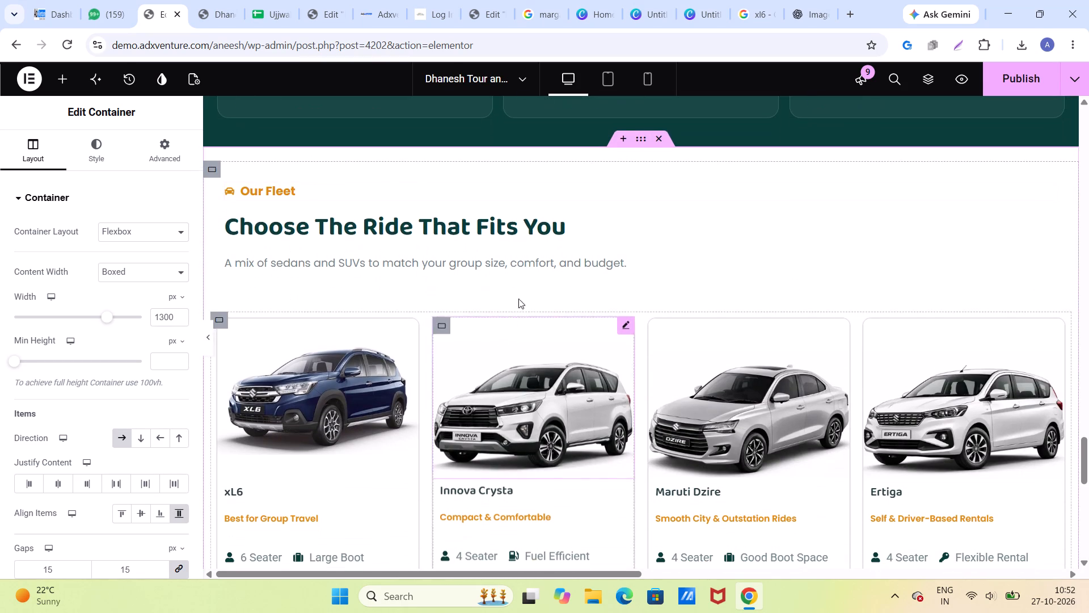
scroll(543, 278, "down", 7)
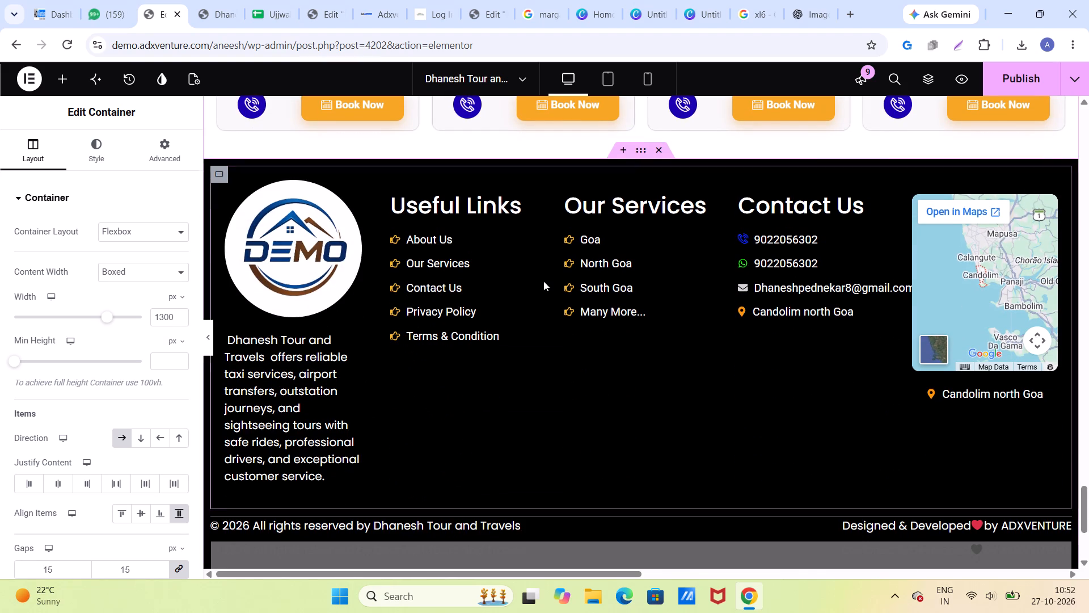
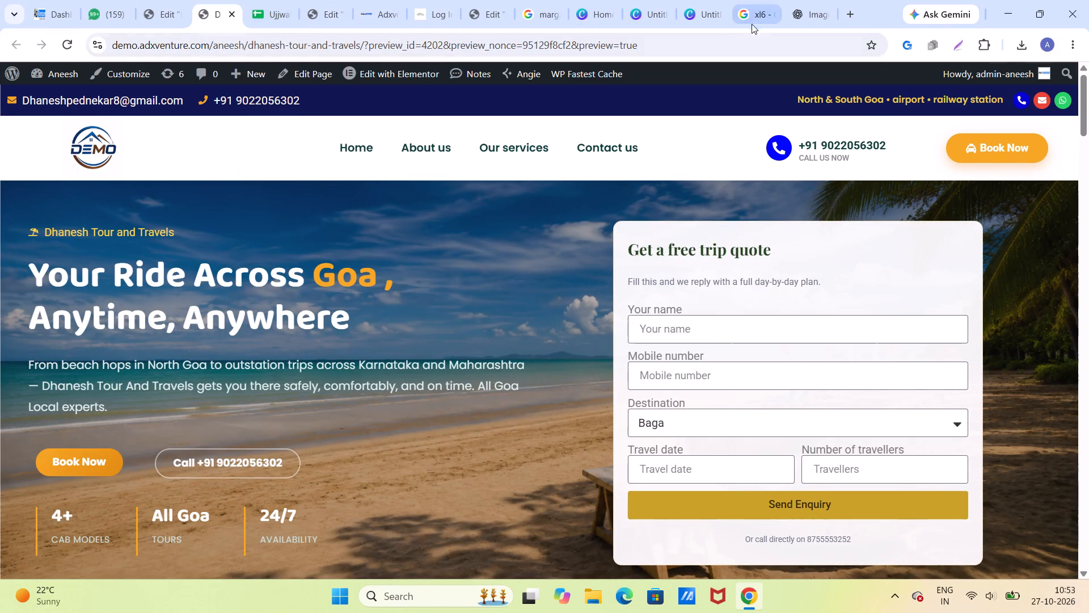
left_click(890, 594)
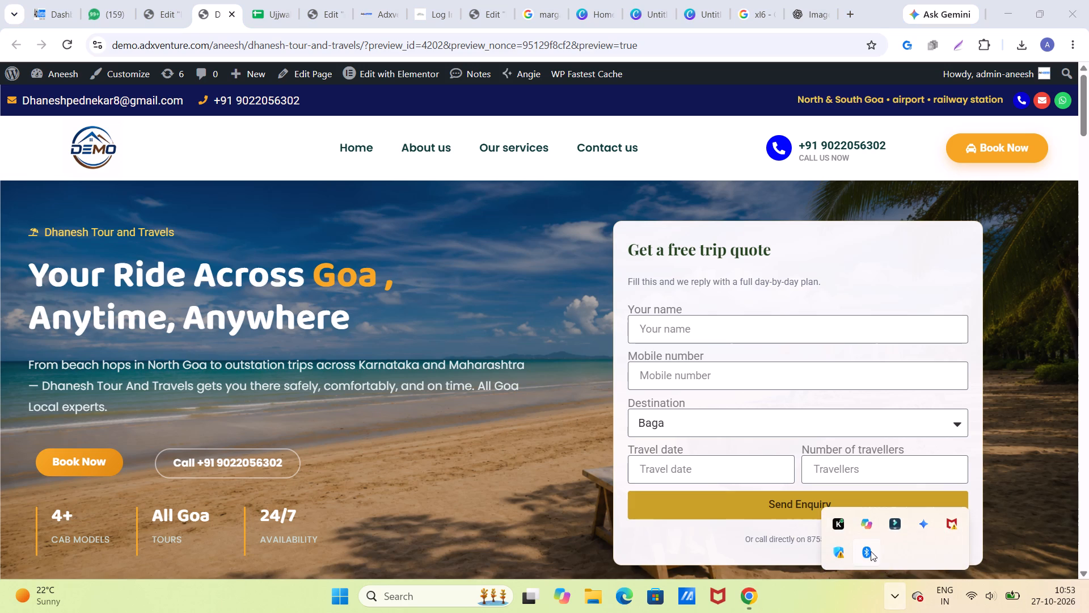